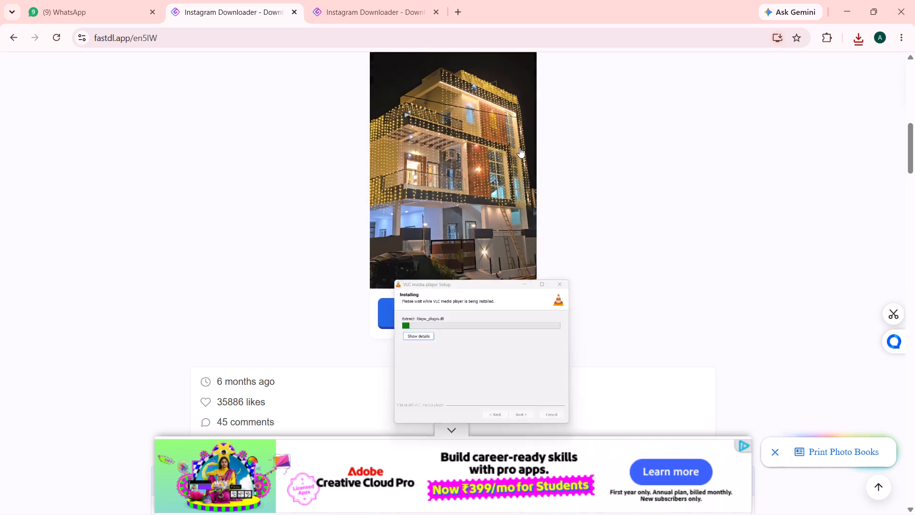
# Check the browser's recent download history for the saved videos and open a File Explorer window.
pyautogui.click(859, 46)
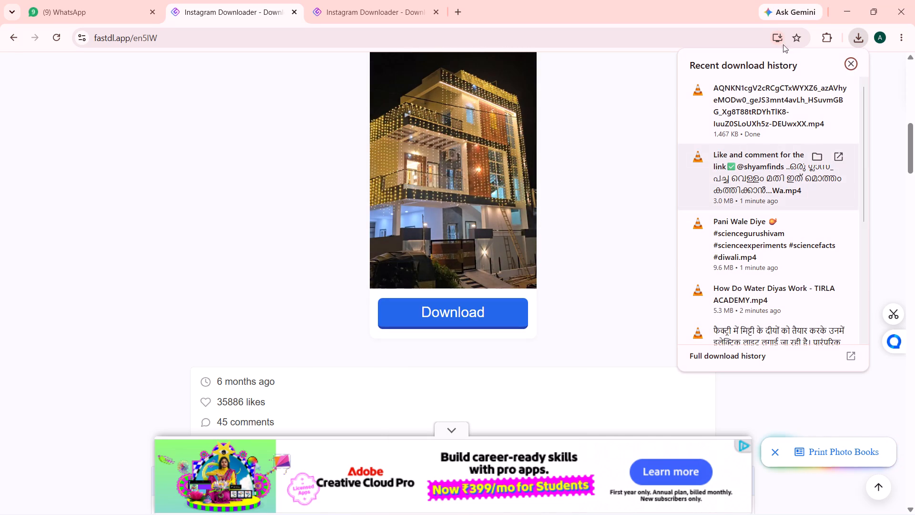
pyautogui.click(480, 503)
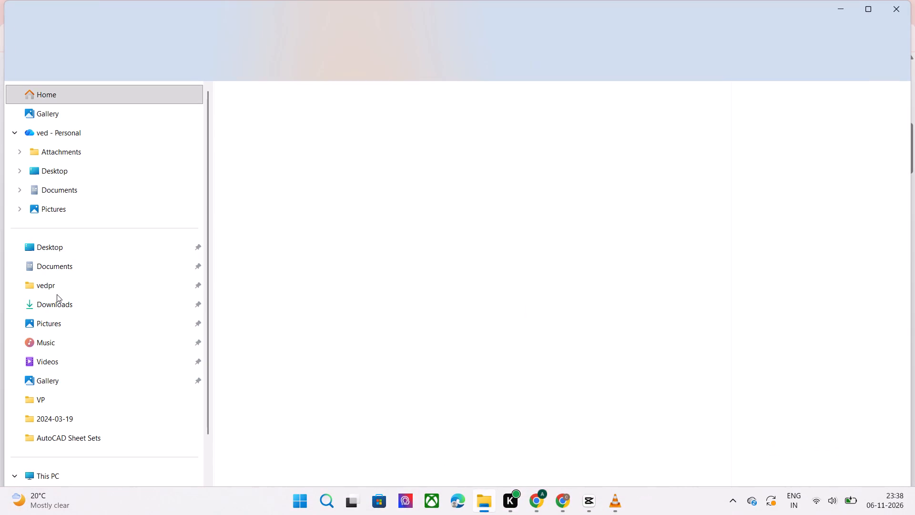
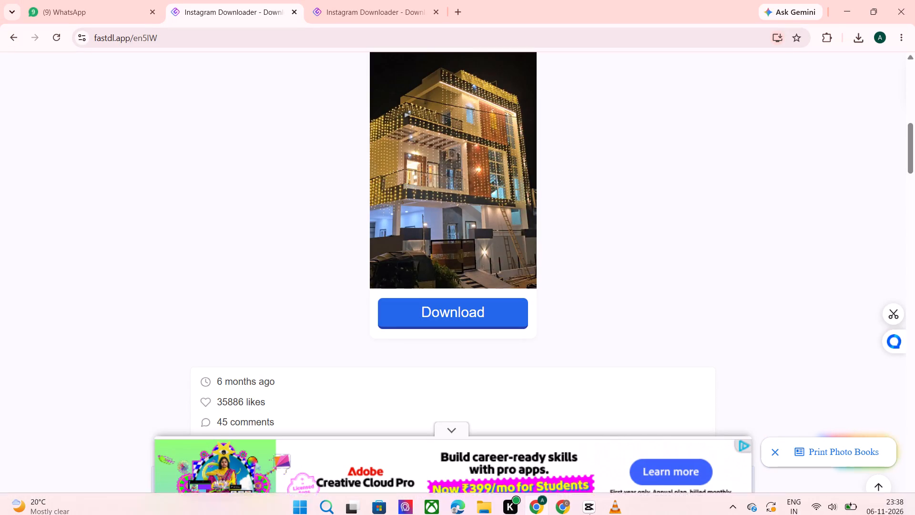
# Switch to CapCut and create a new video project.
pyautogui.click(590, 499)
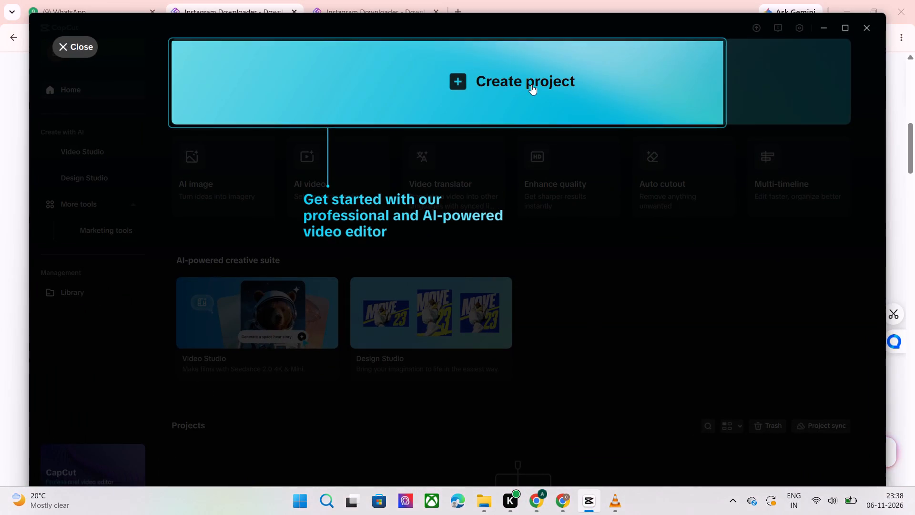
pyautogui.click(530, 82)
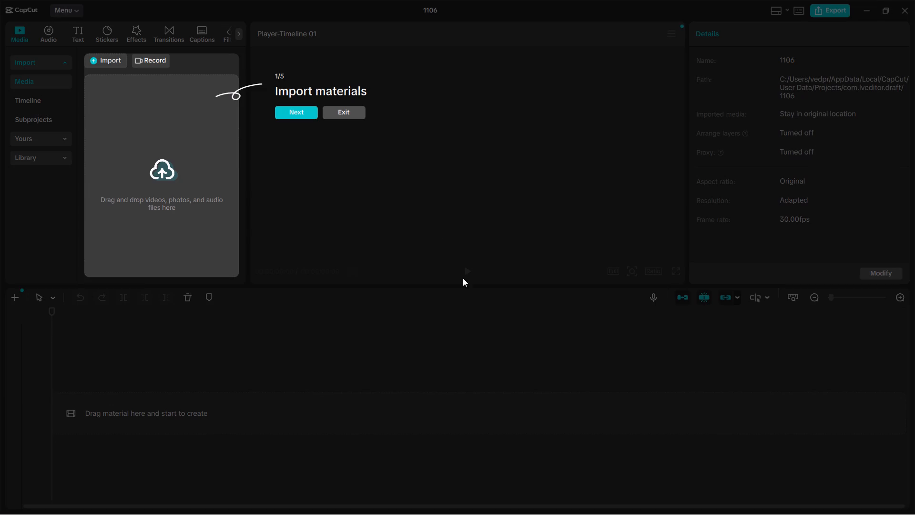
# Go through the five-part editor walkthrough to its end and dismiss the export dialog and help tips.
pyautogui.click(295, 109)
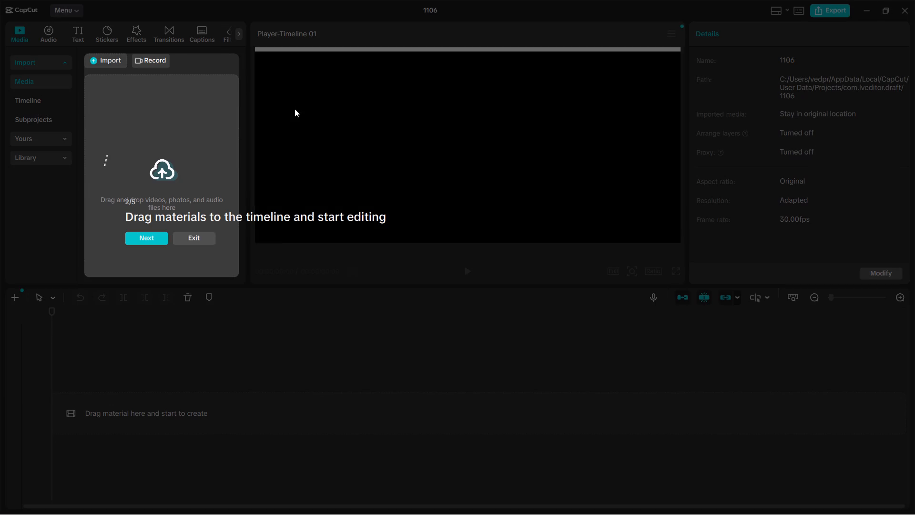
pyautogui.click(142, 235)
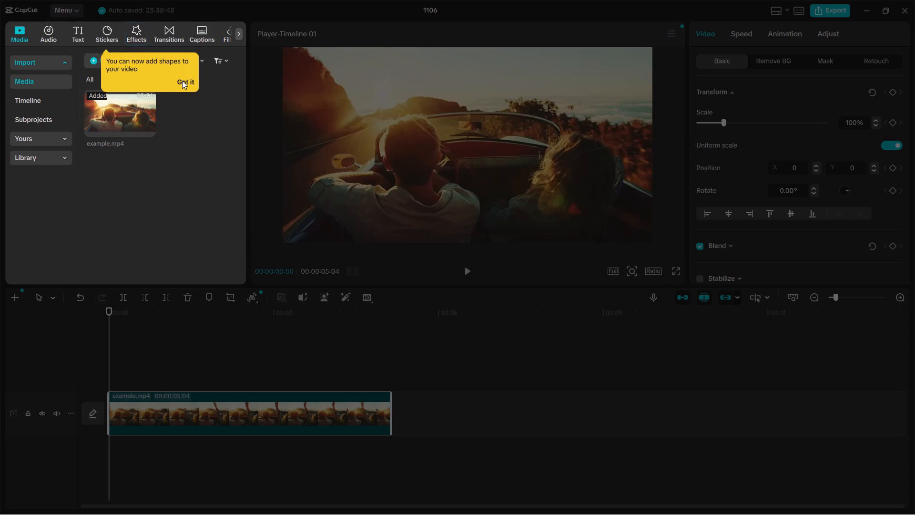
pyautogui.click(182, 81)
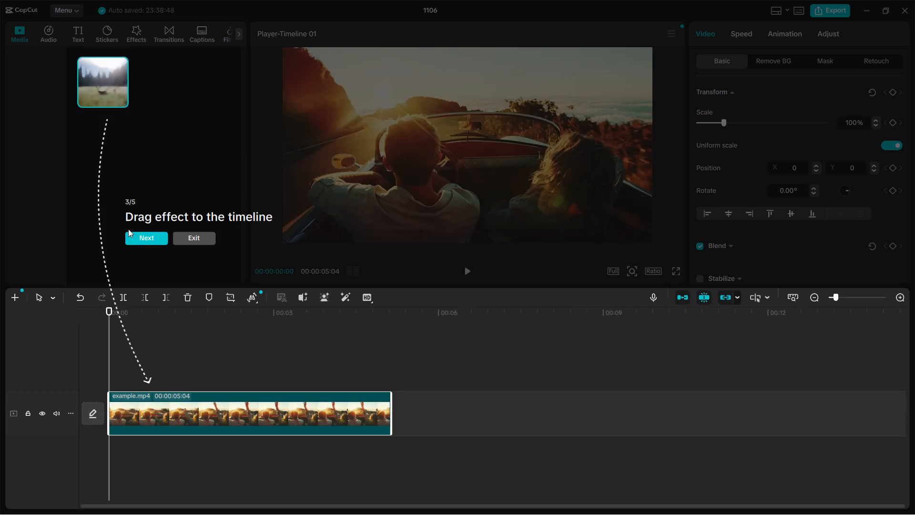
pyautogui.click(143, 243)
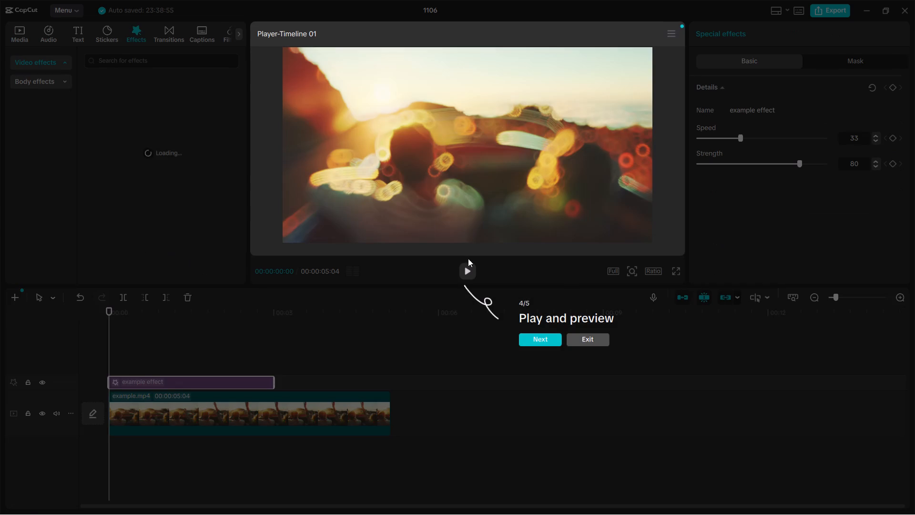
pyautogui.click(542, 341)
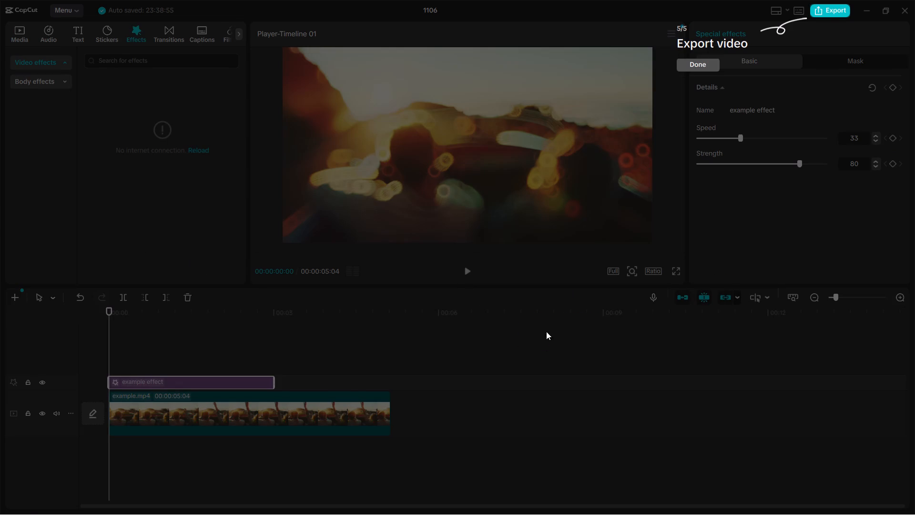
pyautogui.click(827, 10)
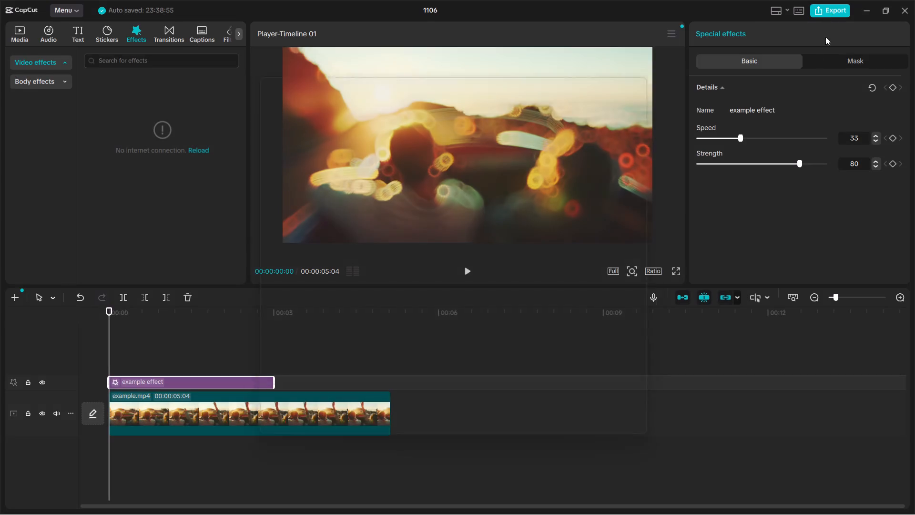
pyautogui.click(643, 441)
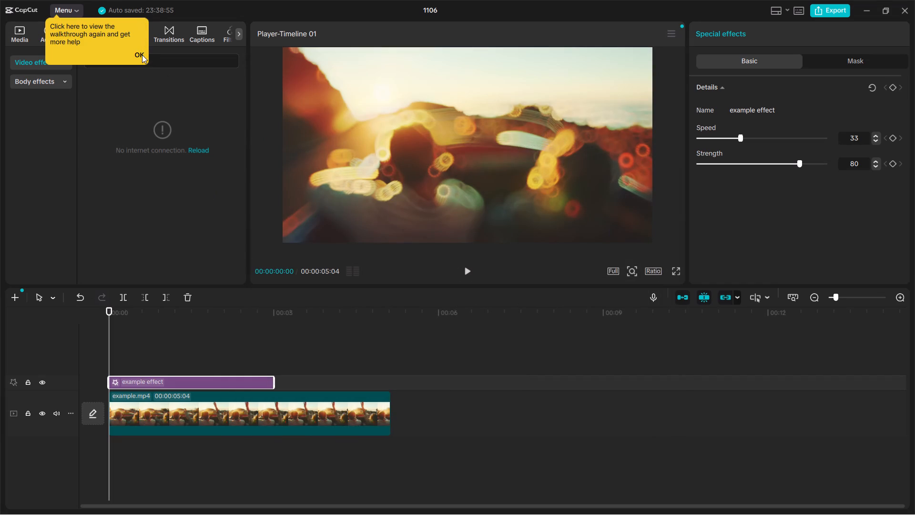
pyautogui.click(142, 55)
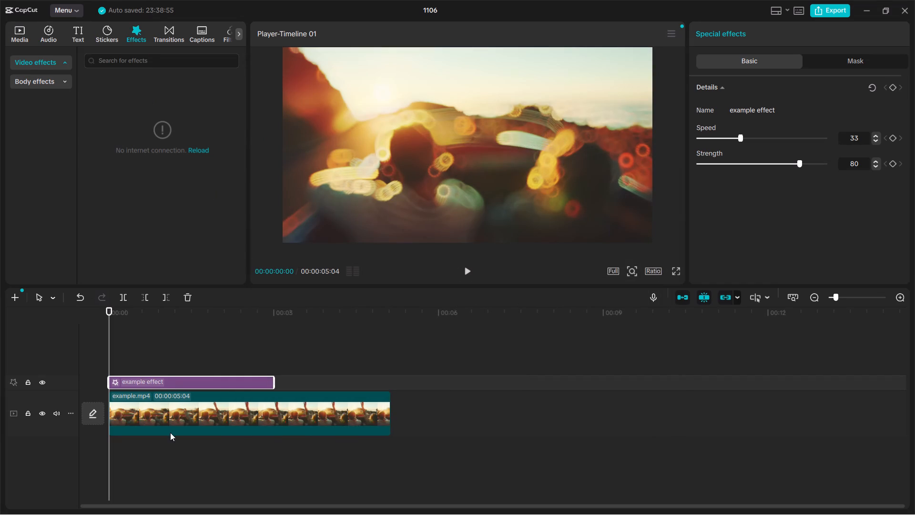
# Delete the example.mp4 clip and the example effect from the timeline.
pyautogui.moveTo(253, 446); pyautogui.dragTo(182, 384)
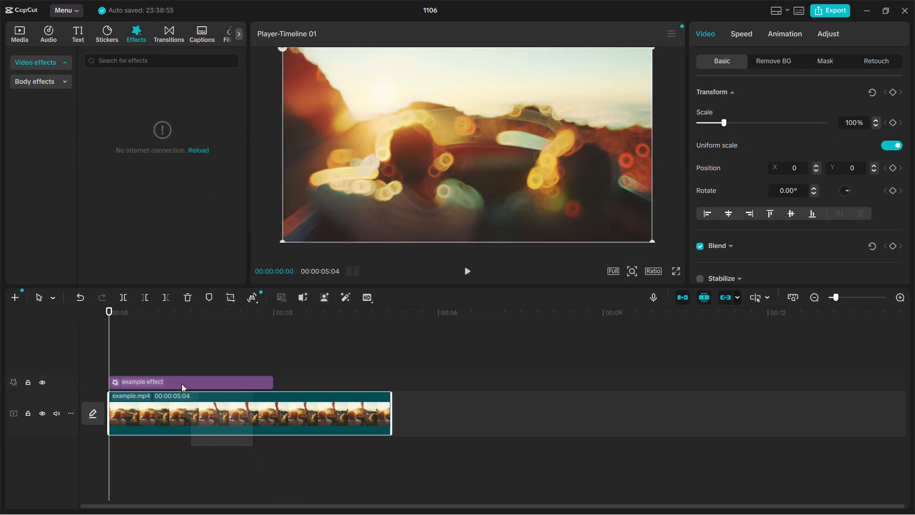
pyautogui.moveTo(182, 384); pyautogui.dragTo(174, 373)
pyautogui.press('BackSpace')
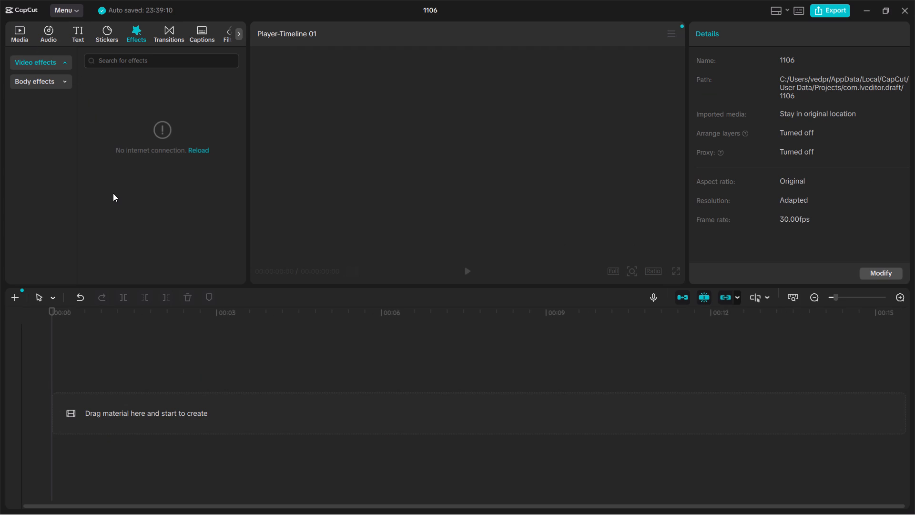
pyautogui.hotkey('ctrl', 'z')
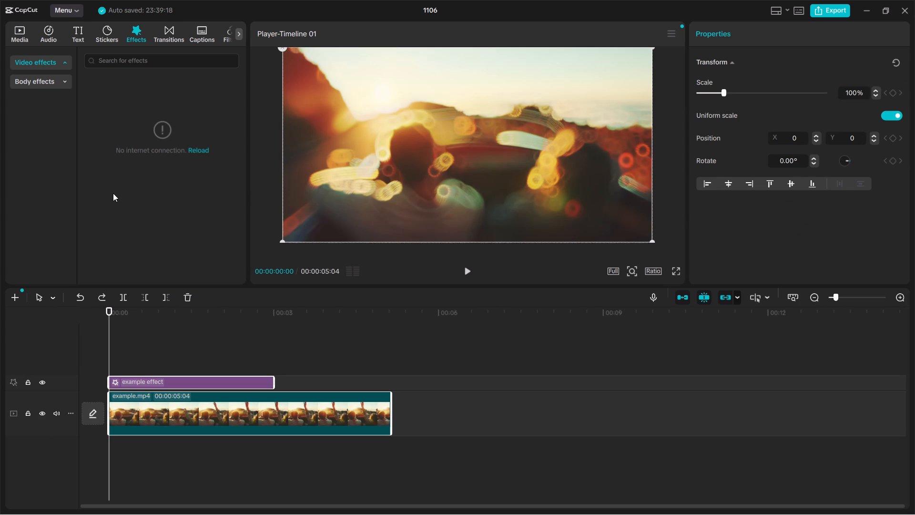
pyautogui.press('BackSpace')
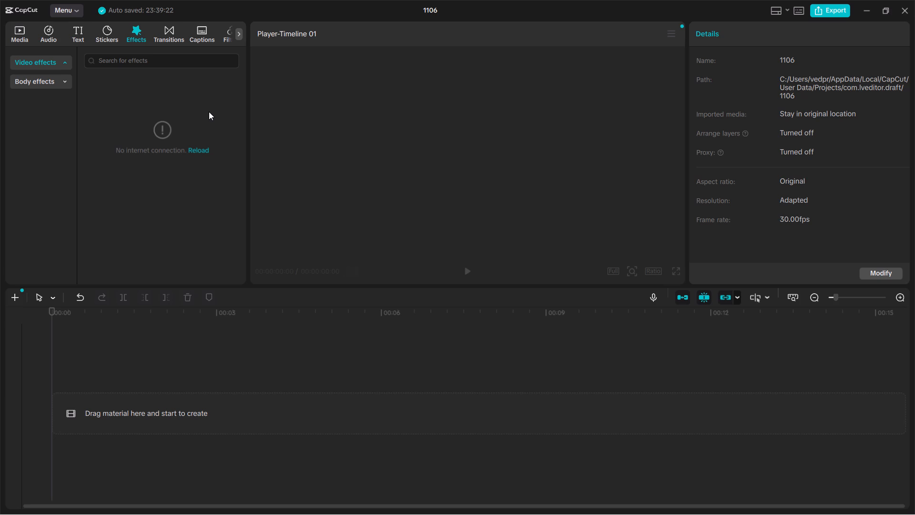
# Import today's six downloaded video clips and the ElevenLabs voice-over from the Downloads folder, and dismiss the shortcut-conflict notice.
pyautogui.click(25, 36)
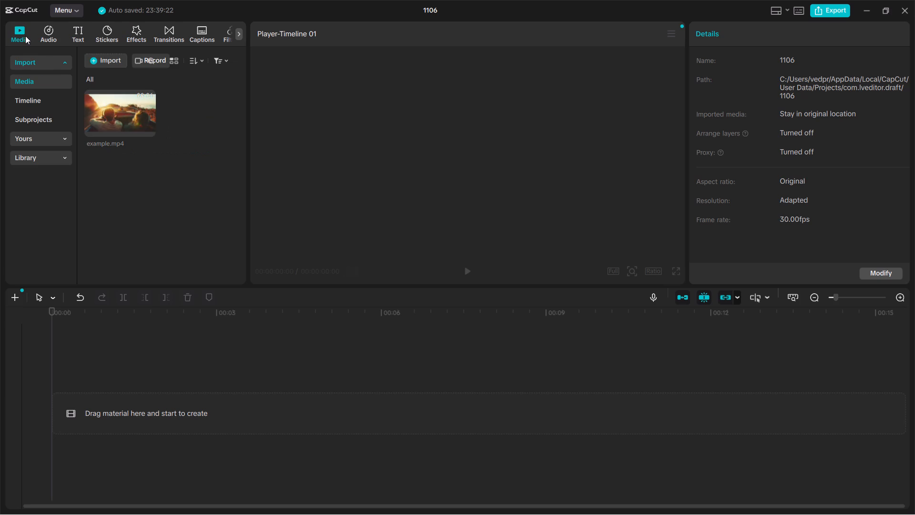
pyautogui.click(95, 55)
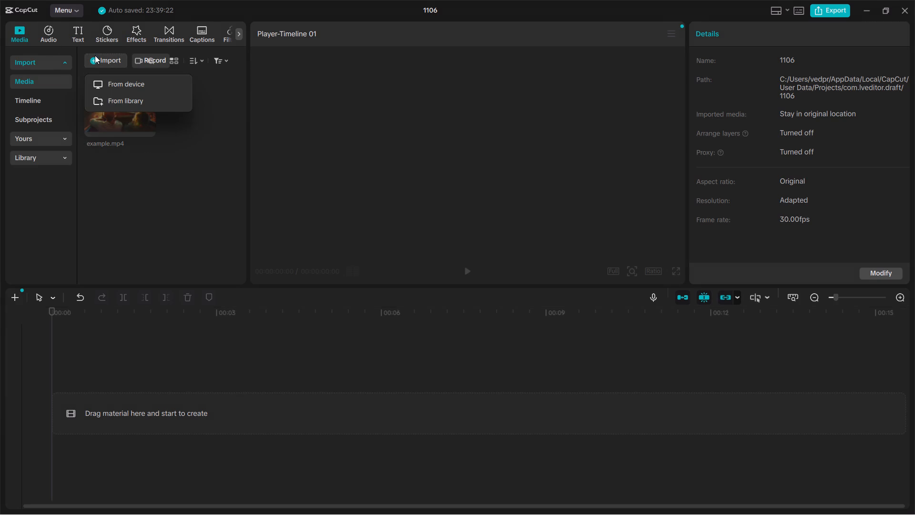
pyautogui.click(133, 87)
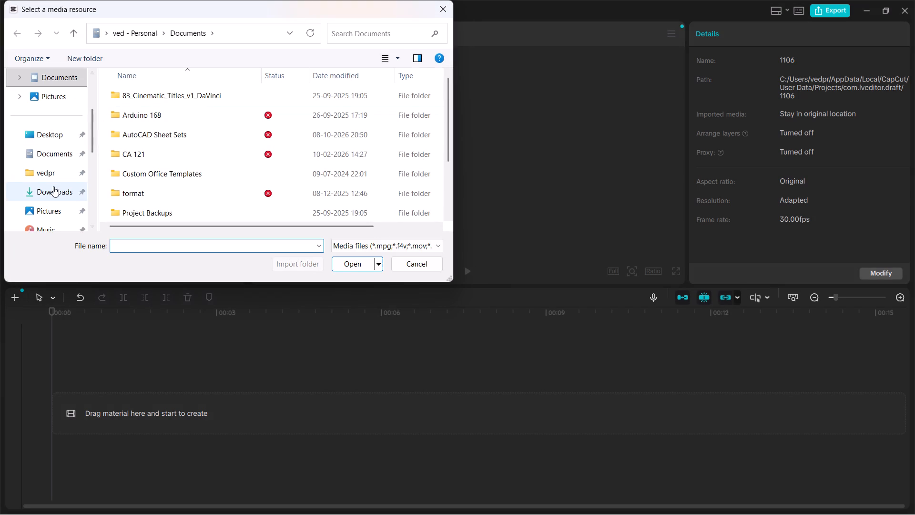
pyautogui.click(53, 186)
pyautogui.moveTo(114, 99); pyautogui.dragTo(133, 120)
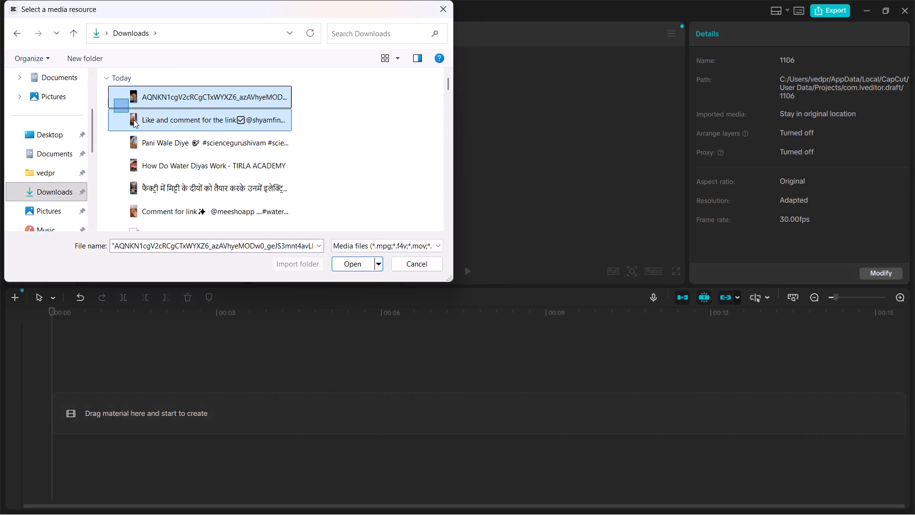
pyautogui.moveTo(133, 120); pyautogui.dragTo(164, 237)
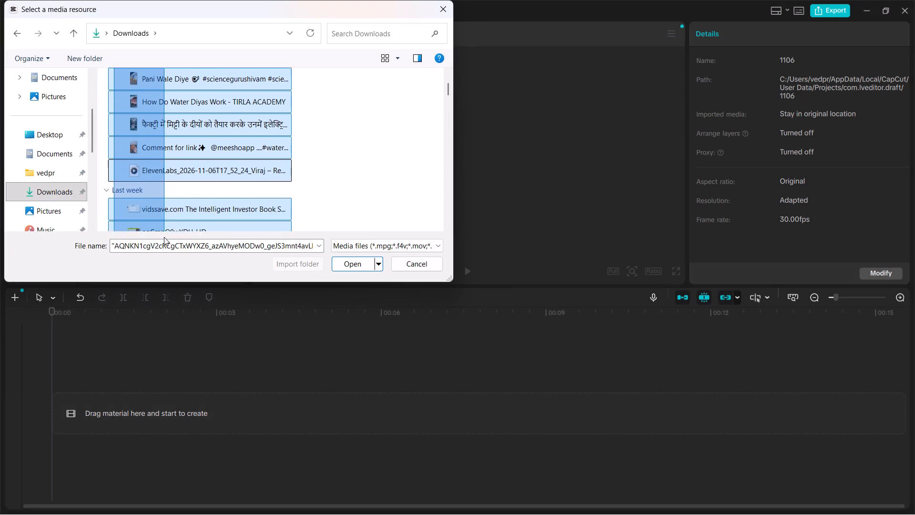
pyautogui.moveTo(164, 237); pyautogui.dragTo(169, 157)
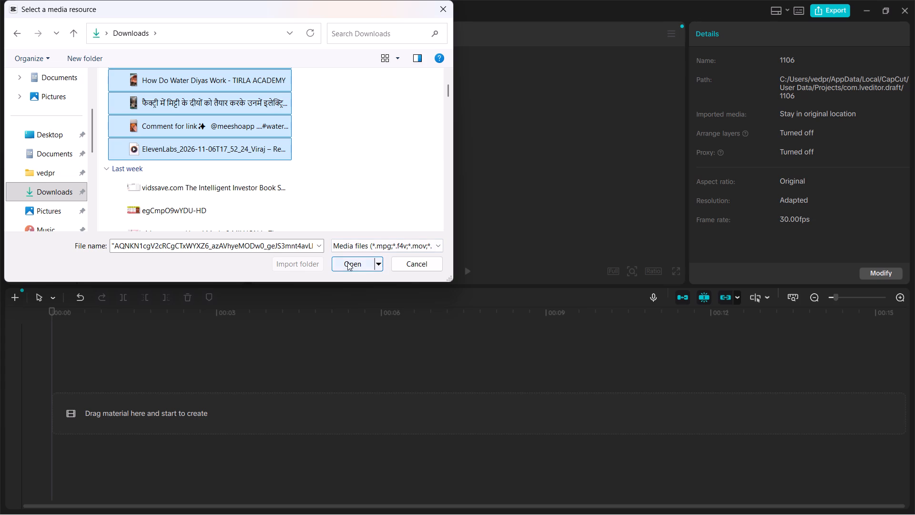
pyautogui.click(347, 262)
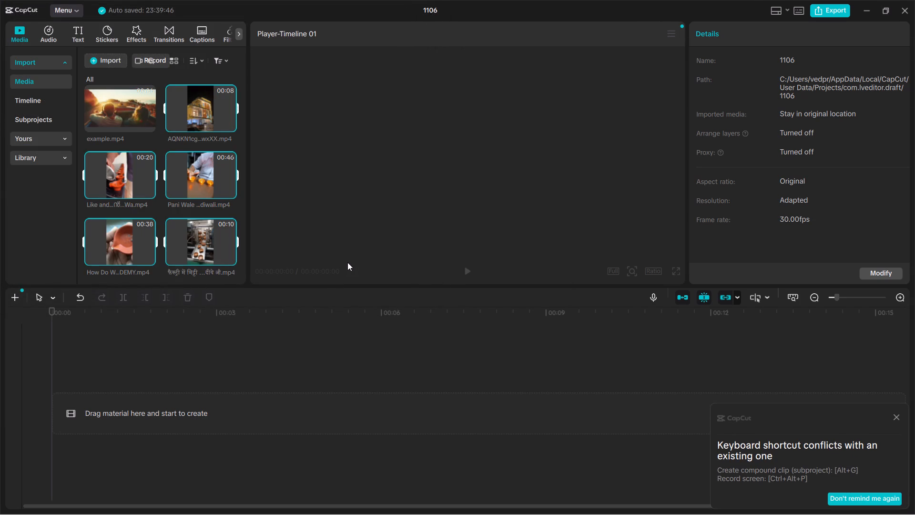
pyautogui.click(897, 420)
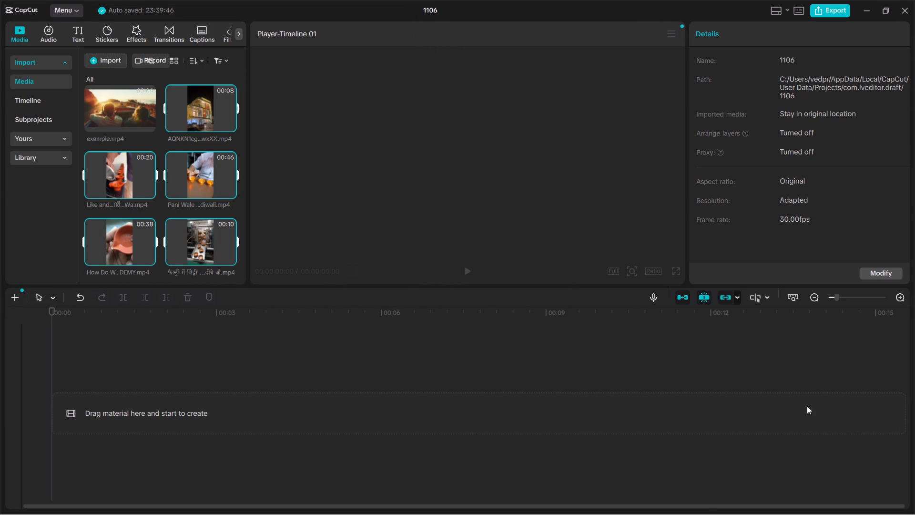
# Place all the imported video clips and the ElevenLabs voice-over together at the start of the timeline.
pyautogui.scroll(-2, 182, 226)
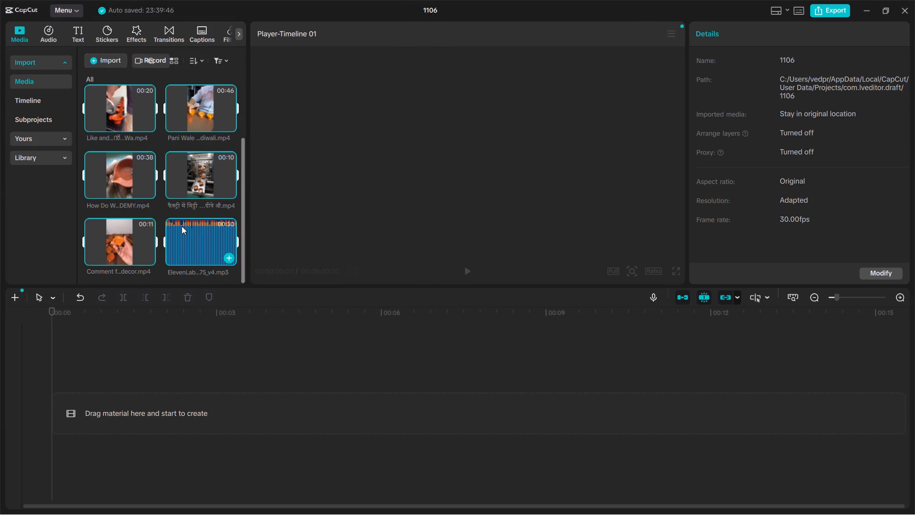
pyautogui.scroll(-1, 182, 226)
pyautogui.moveTo(207, 237); pyautogui.dragTo(165, 423)
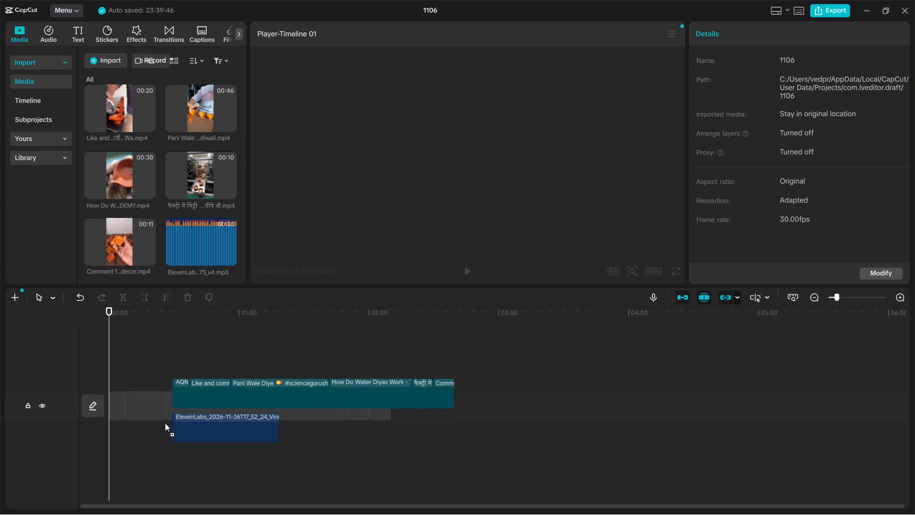
pyautogui.moveTo(165, 423); pyautogui.dragTo(141, 423)
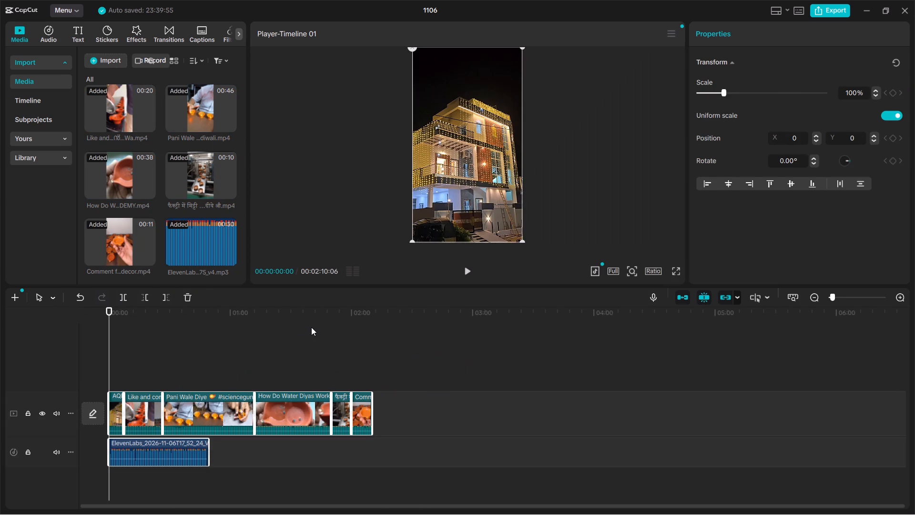
pyautogui.click(311, 327)
pyautogui.click(129, 329)
pyautogui.moveTo(129, 329); pyautogui.dragTo(86, 333)
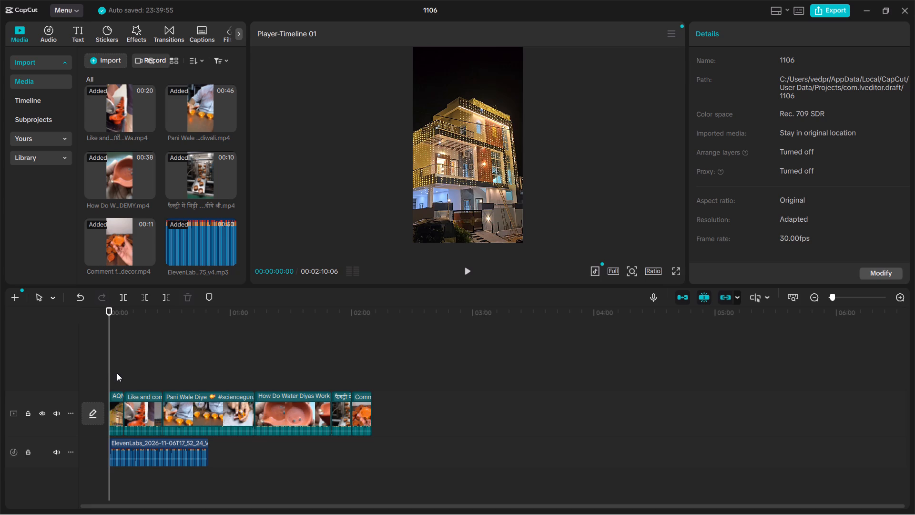
# Move all six video clips to a new track above, starting just past the 3-minute mark, and return the playhead to the start.
pyautogui.moveTo(117, 373); pyautogui.dragTo(376, 416)
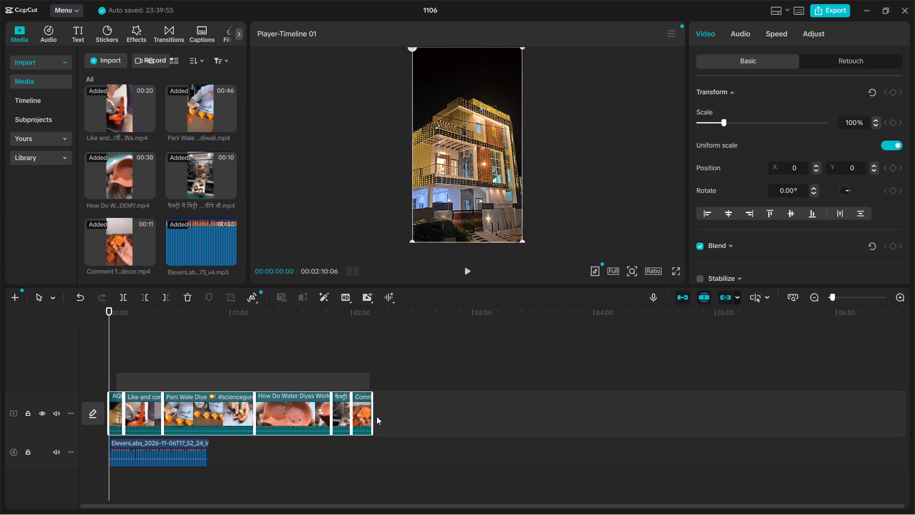
pyautogui.moveTo(376, 416); pyautogui.dragTo(392, 416)
pyautogui.moveTo(305, 393); pyautogui.dragTo(471, 395)
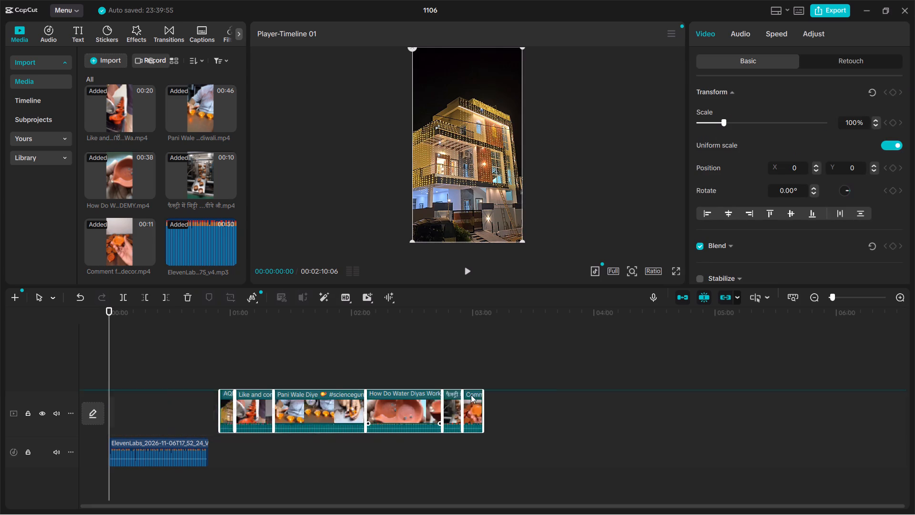
pyautogui.moveTo(471, 395); pyautogui.dragTo(686, 348)
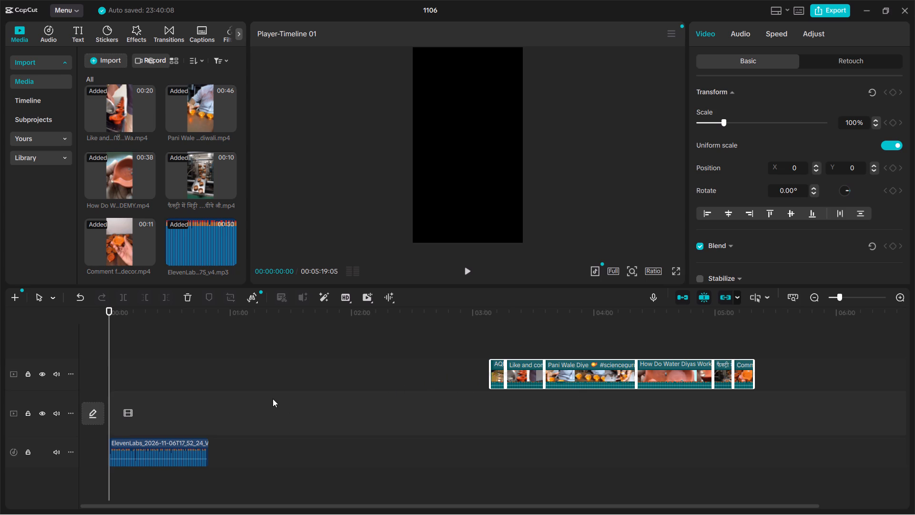
pyautogui.keyDown('ctrl'); pyautogui.scroll(2, 273, 399); pyautogui.keyUp('ctrl')
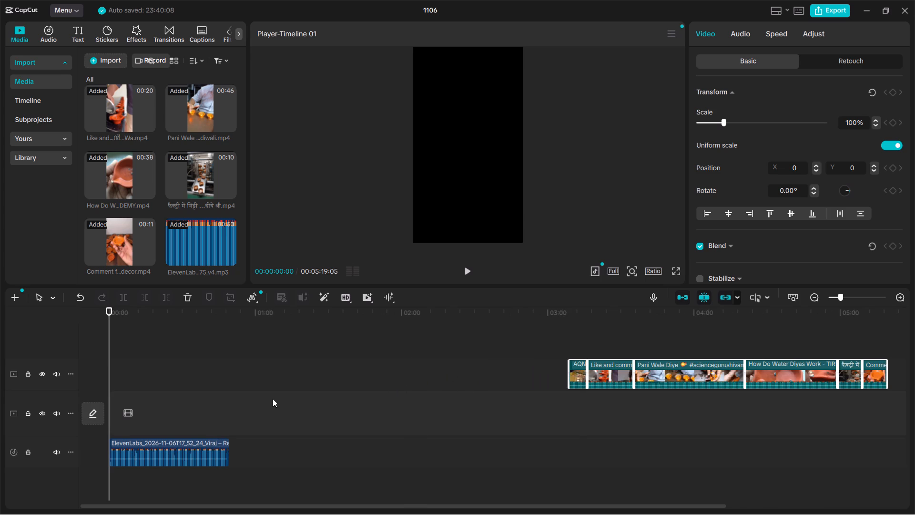
pyautogui.click(518, 369)
pyautogui.moveTo(518, 369); pyautogui.dragTo(261, 394)
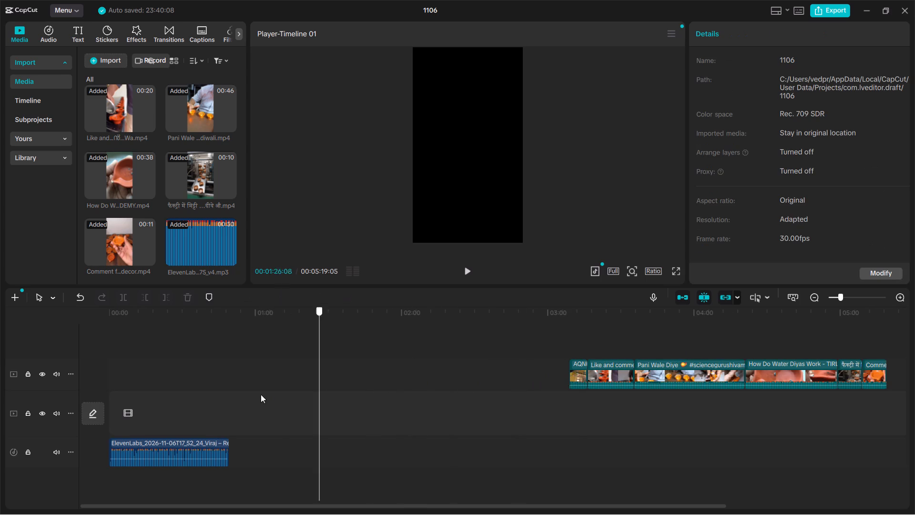
pyautogui.moveTo(261, 394); pyautogui.dragTo(101, 394)
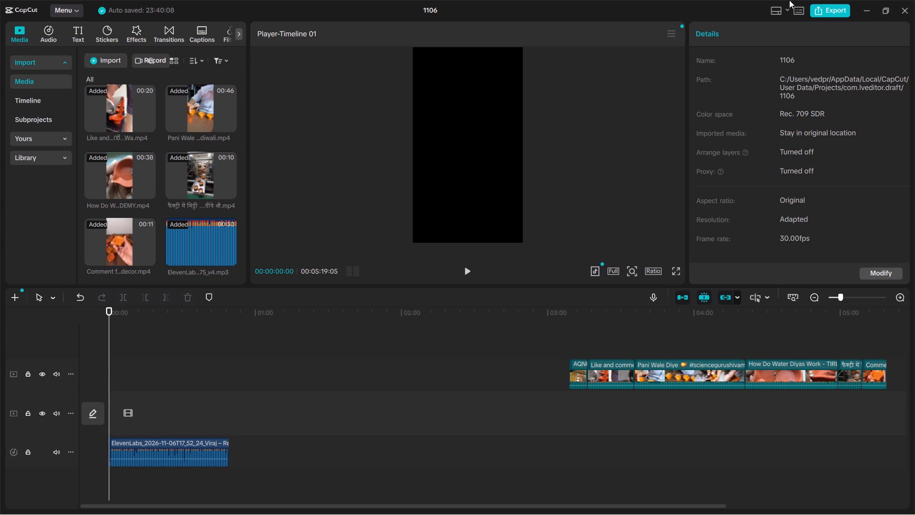
# Minimize CapCut to return to the Instagram downloader page in Chrome.
pyautogui.click(867, 14)
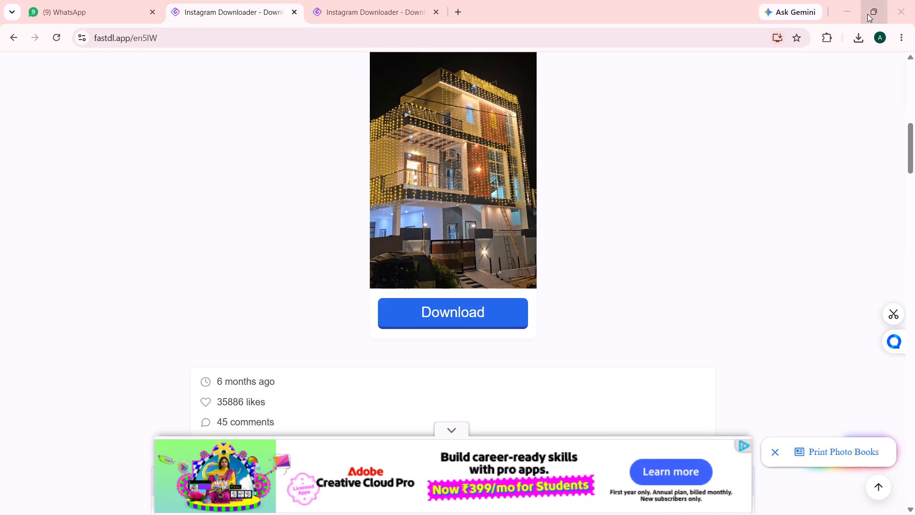
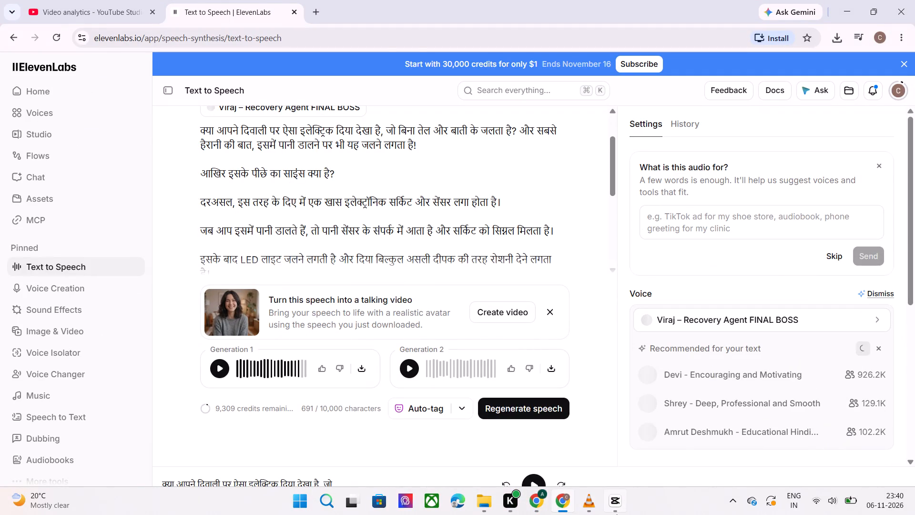
# Switch from the ElevenLabs page in Chrome back to the CapCut project.
pyautogui.click(610, 499)
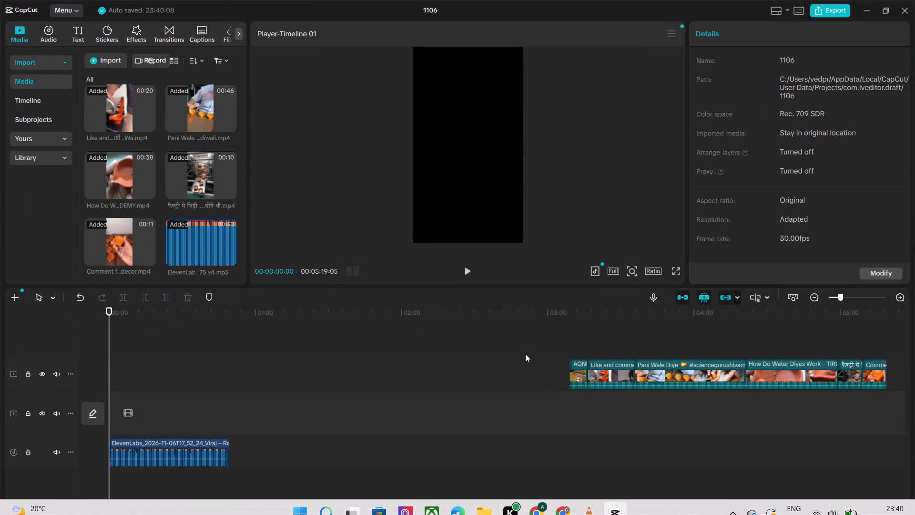
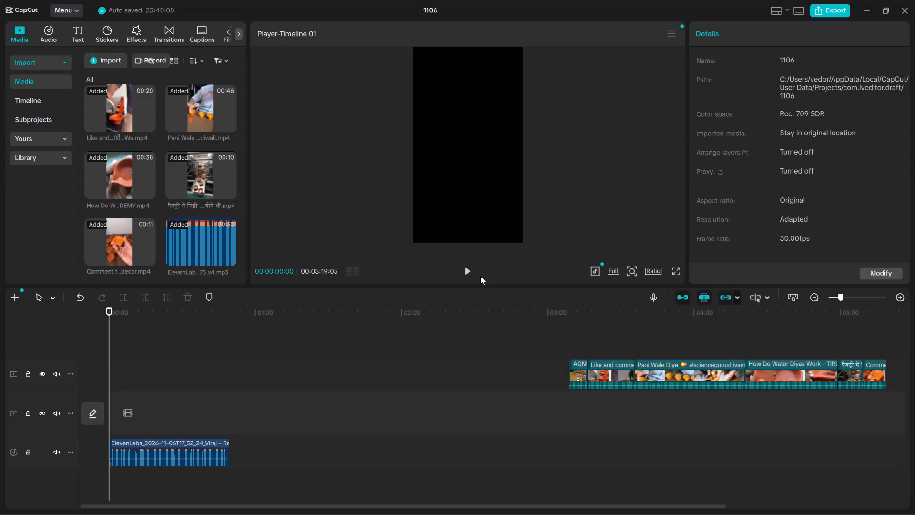
# Play the opening seconds of the ElevenLabs voice-over from the start of the timeline.
pyautogui.click(468, 271)
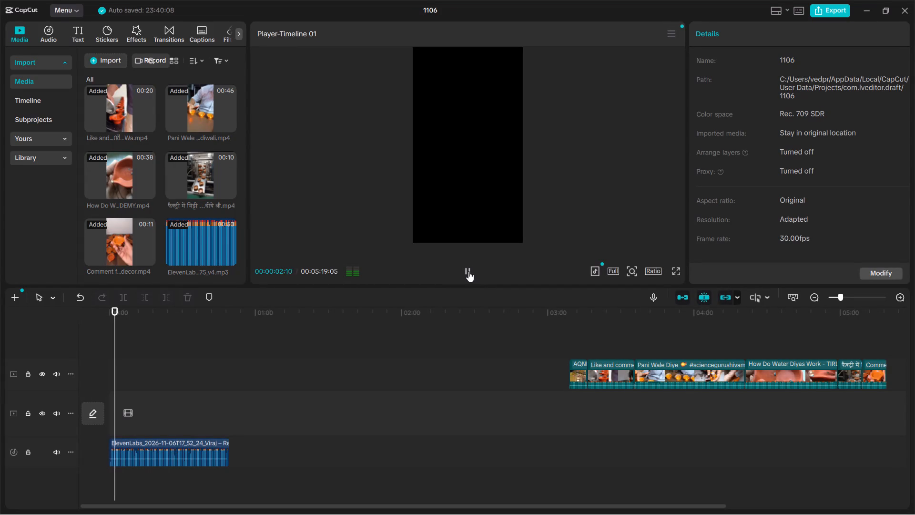
pyautogui.click(468, 271)
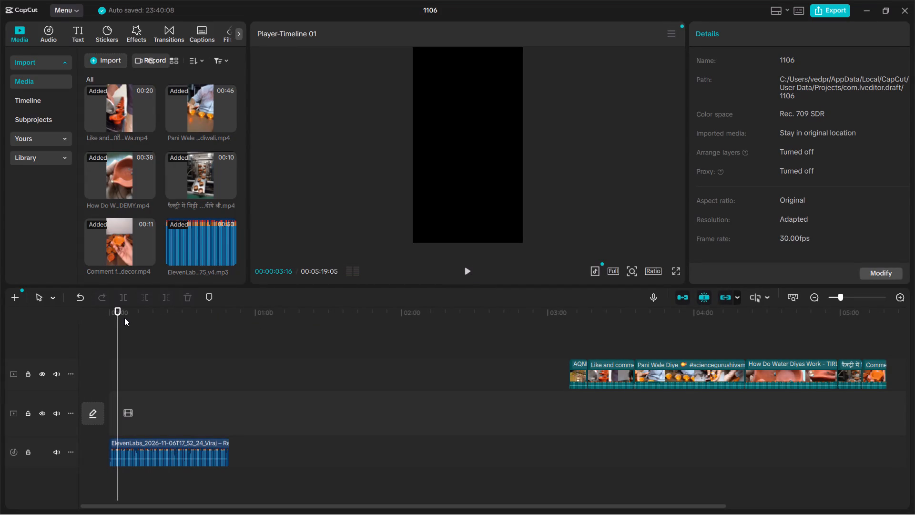
pyautogui.moveTo(119, 312); pyautogui.dragTo(93, 313)
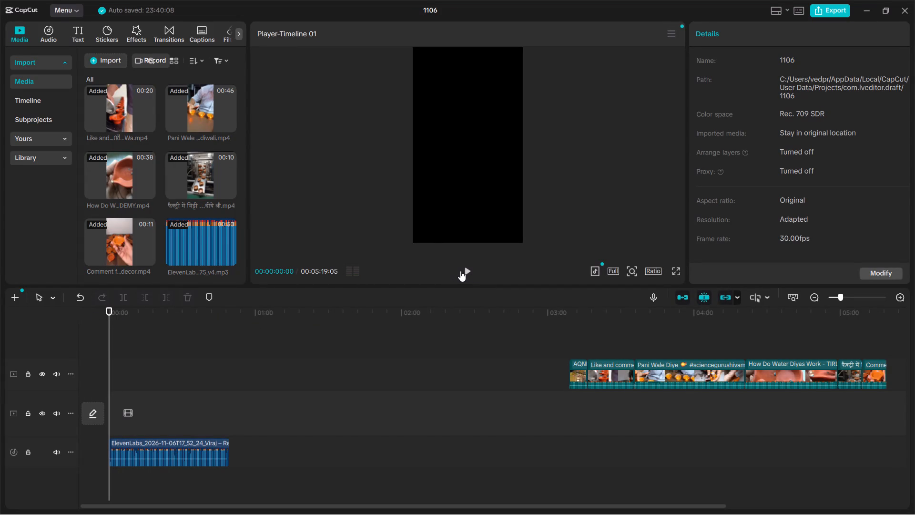
pyautogui.click(462, 270)
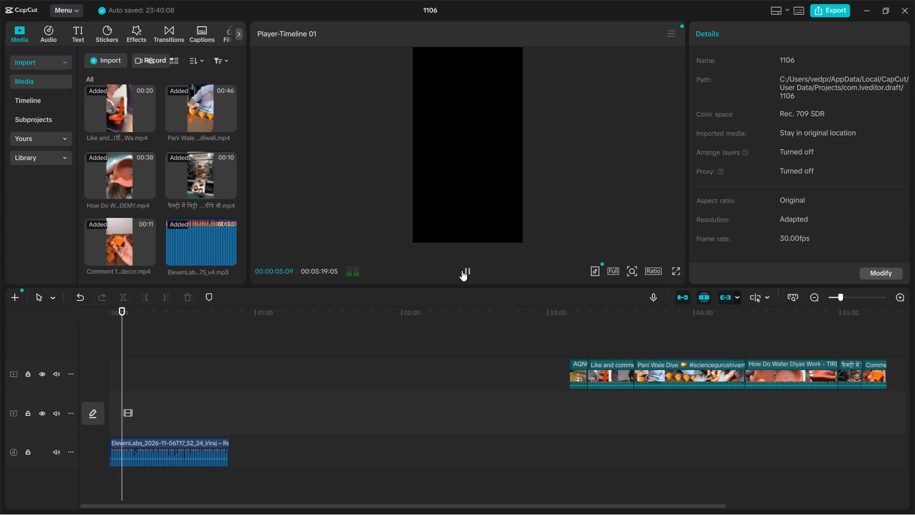
pyautogui.click(462, 270)
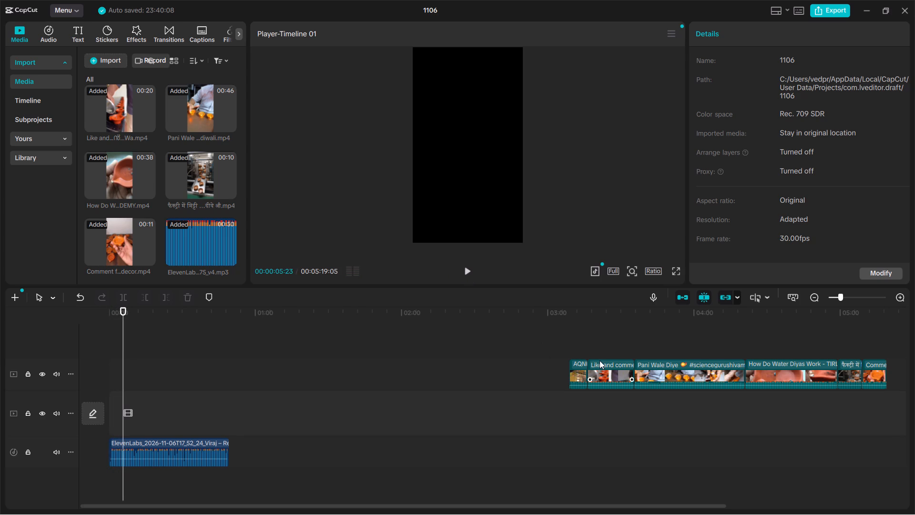
# Review the parked source clips and move the last one, "Comment f...decor", to the start of the main track above the voice-over.
pyautogui.click(572, 346)
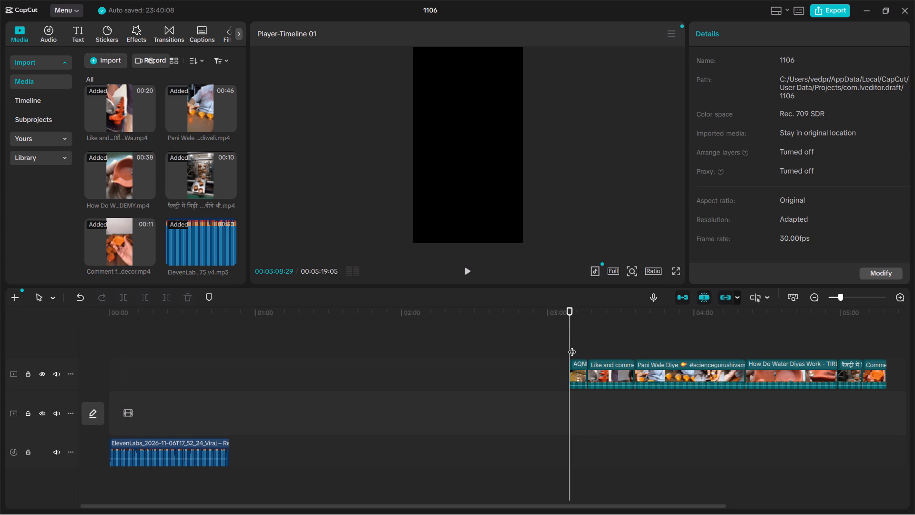
pyautogui.moveTo(572, 346); pyautogui.dragTo(583, 345)
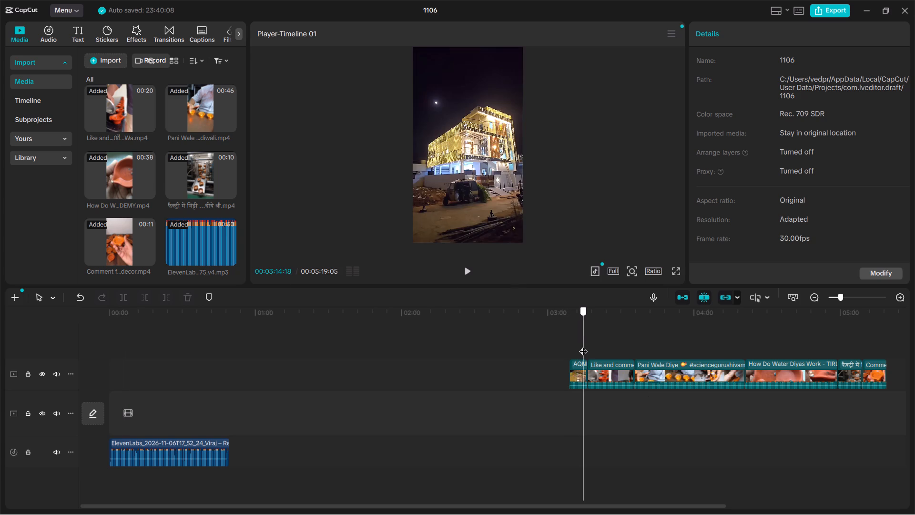
pyautogui.moveTo(583, 345); pyautogui.dragTo(612, 341)
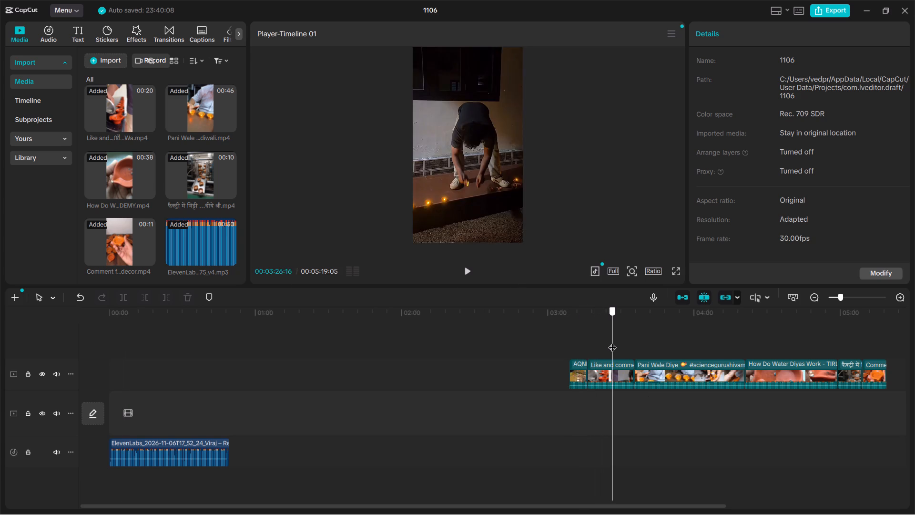
pyautogui.moveTo(612, 341); pyautogui.dragTo(654, 338)
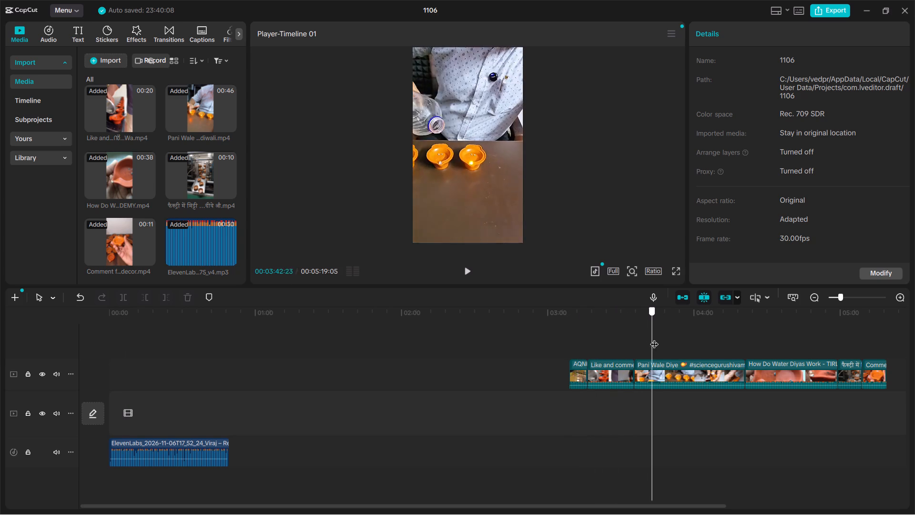
pyautogui.moveTo(654, 338); pyautogui.dragTo(774, 336)
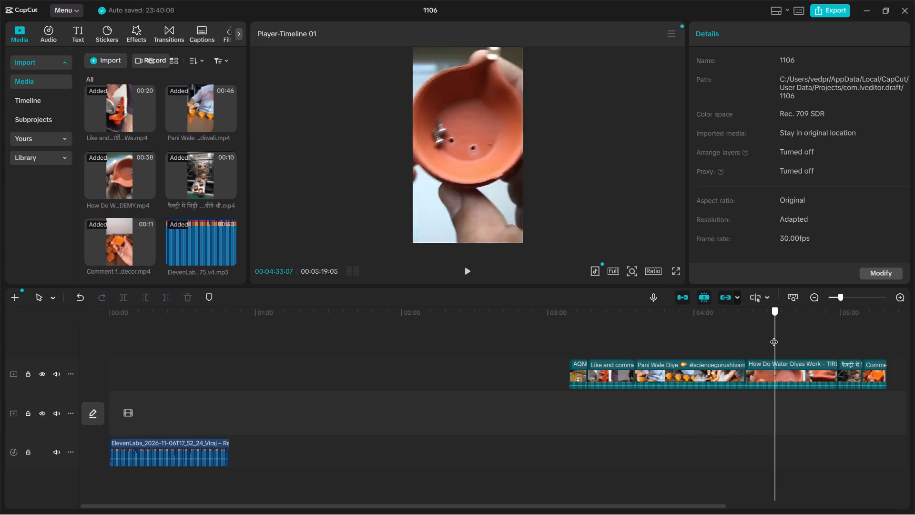
pyautogui.moveTo(774, 336); pyautogui.dragTo(895, 338)
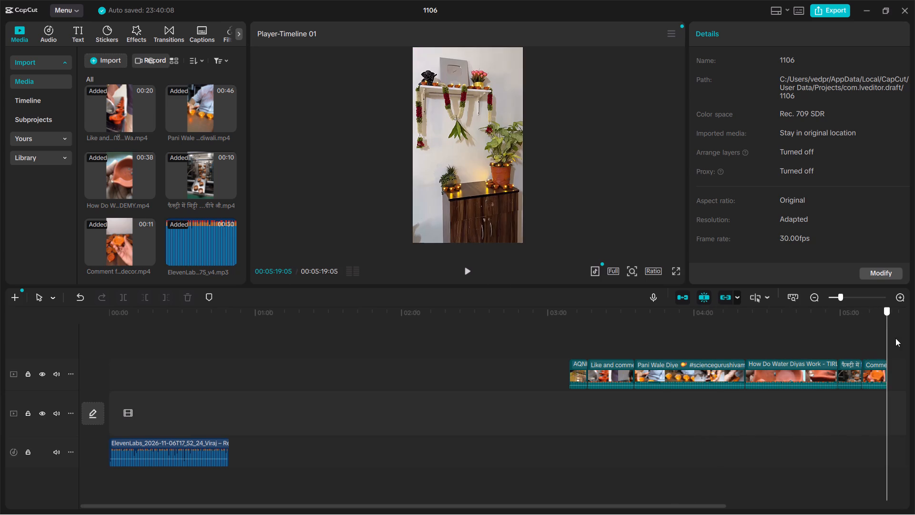
pyautogui.moveTo(895, 338); pyautogui.dragTo(717, 382)
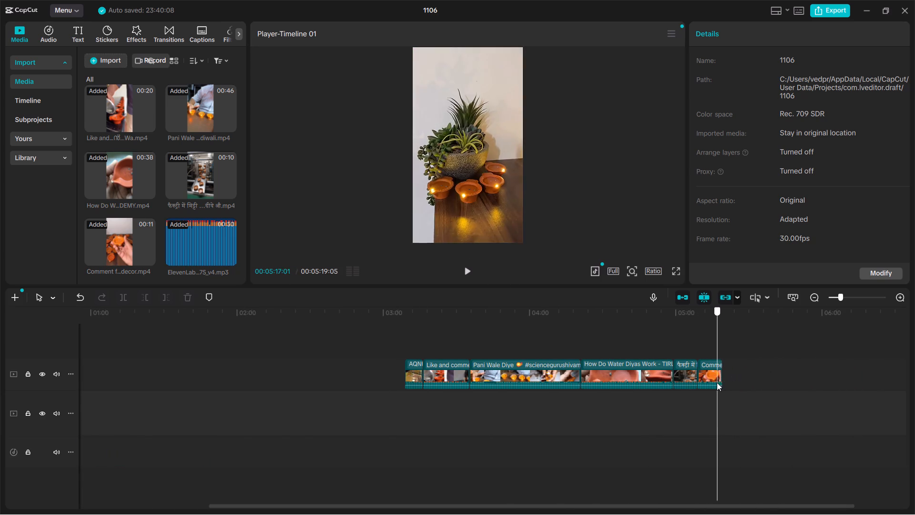
pyautogui.moveTo(717, 382); pyautogui.dragTo(702, 391)
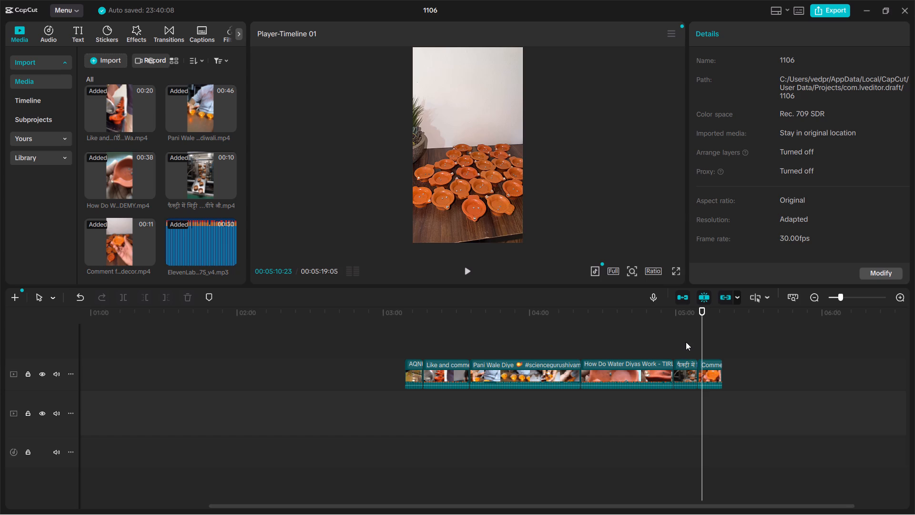
pyautogui.click(686, 342)
pyautogui.click(686, 342)
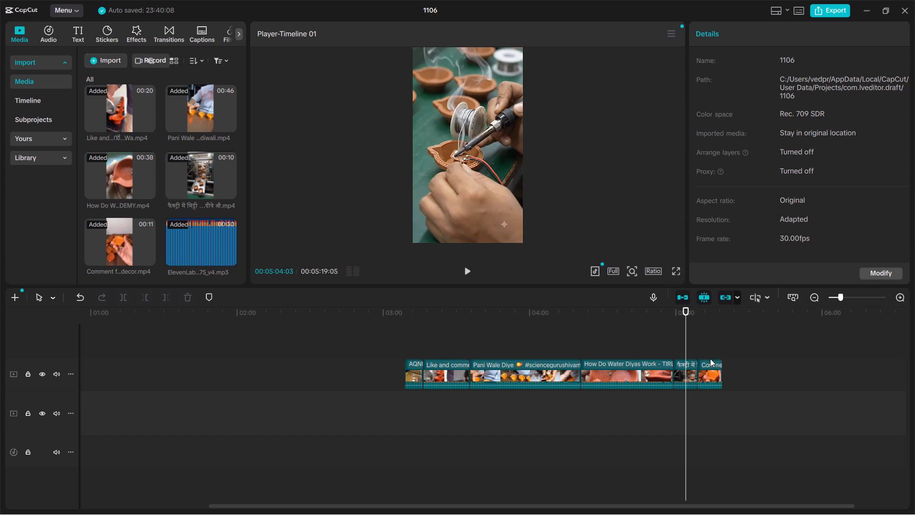
pyautogui.moveTo(712, 363); pyautogui.dragTo(720, 401)
pyautogui.hscroll(3, 417, 349)
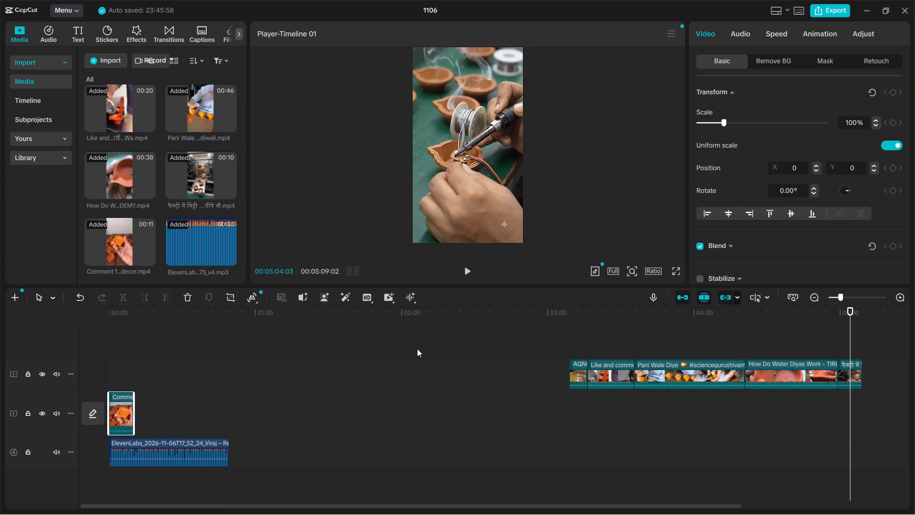
# Preview the placed clip from the timeline start and mute the main video track.
pyautogui.click(242, 346)
pyautogui.moveTo(242, 346); pyautogui.dragTo(81, 347)
pyautogui.click(467, 273)
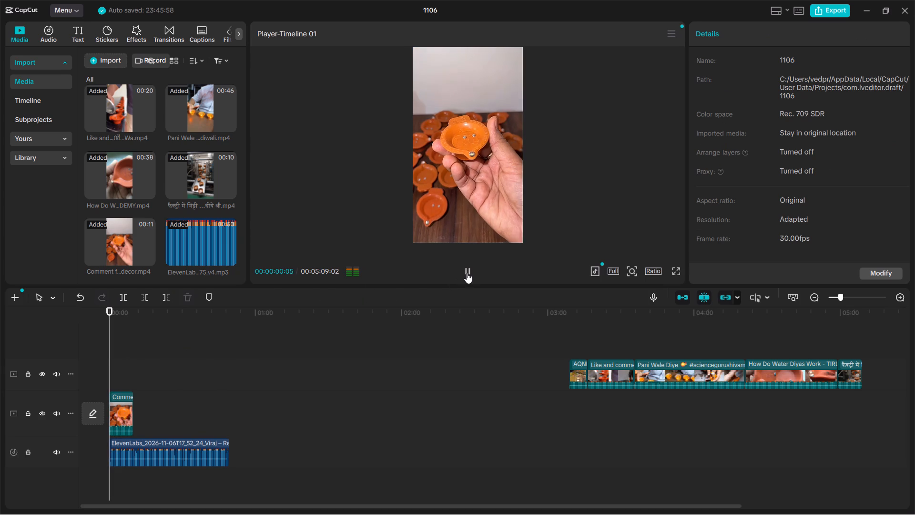
pyautogui.click(467, 273)
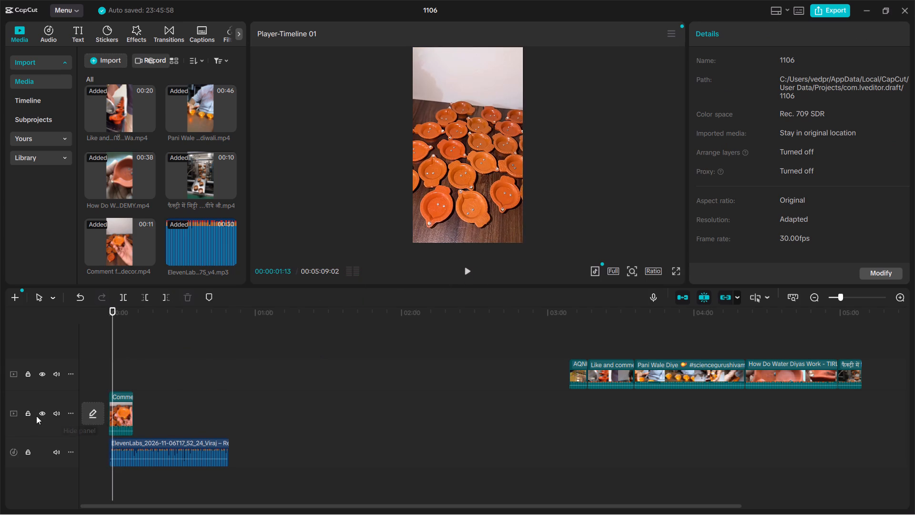
pyautogui.click(58, 412)
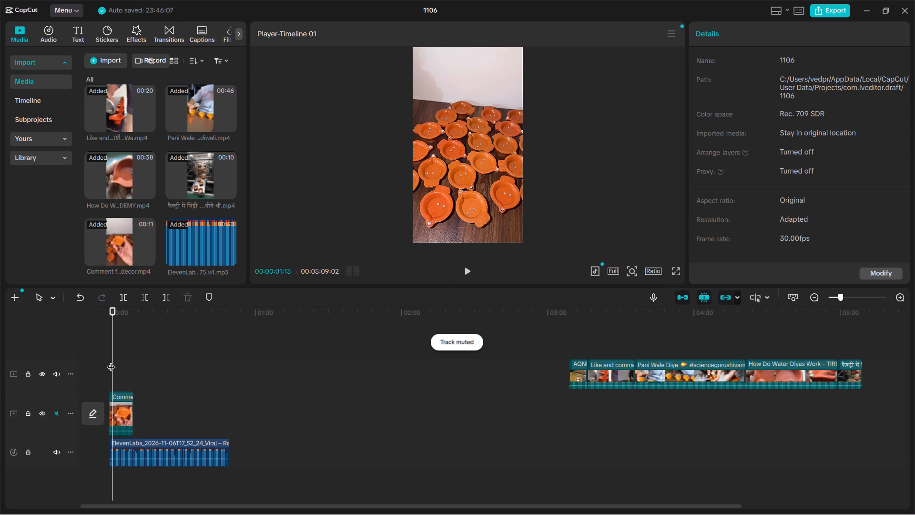
# Play the timeline from the start to check the first clip against the opening voice-over lines, continuing past the clip's end.
pyautogui.moveTo(111, 361); pyautogui.dragTo(93, 367)
pyautogui.click(465, 269)
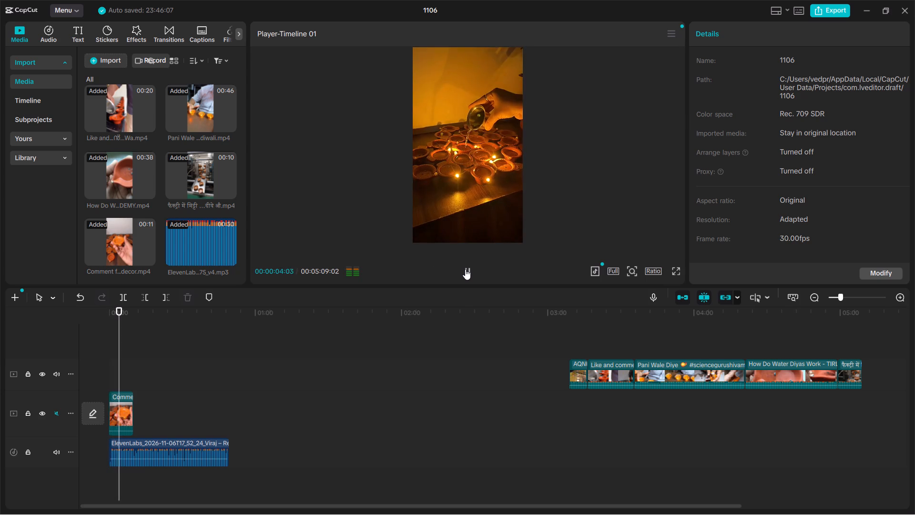
pyautogui.click(465, 269)
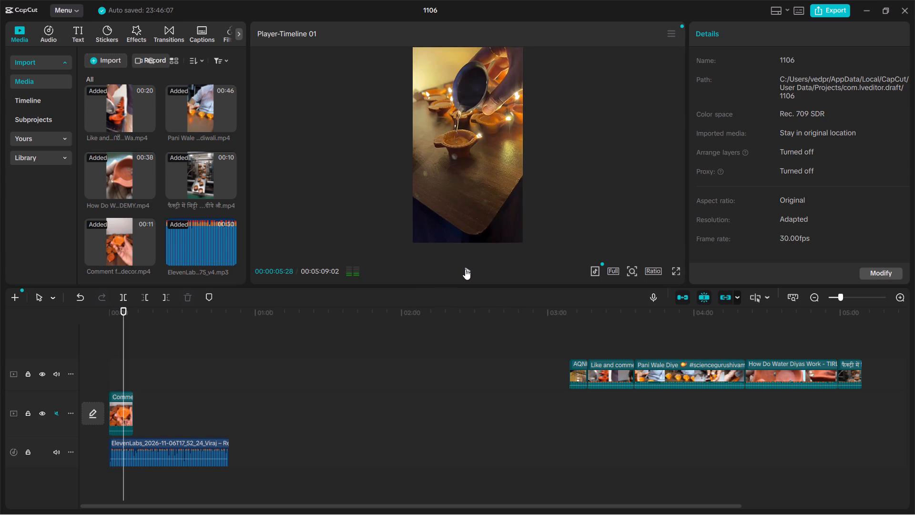
pyautogui.click(465, 269)
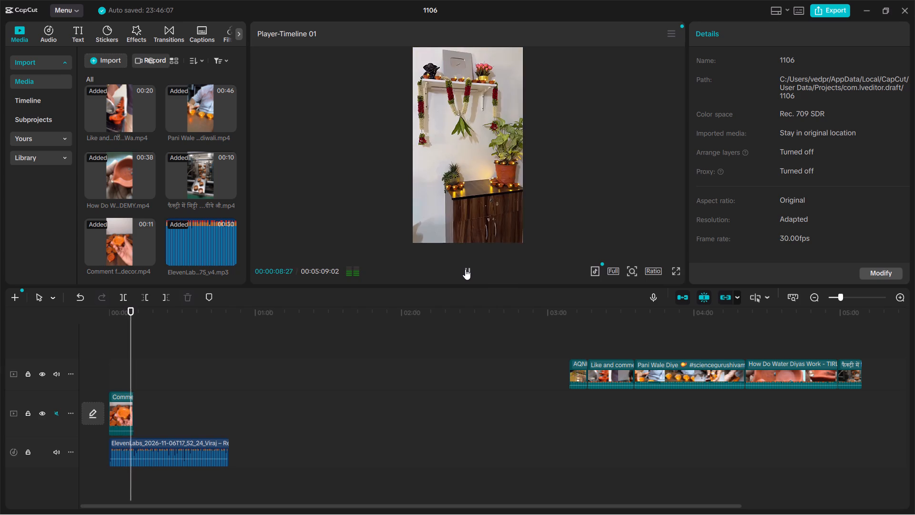
pyautogui.click(465, 269)
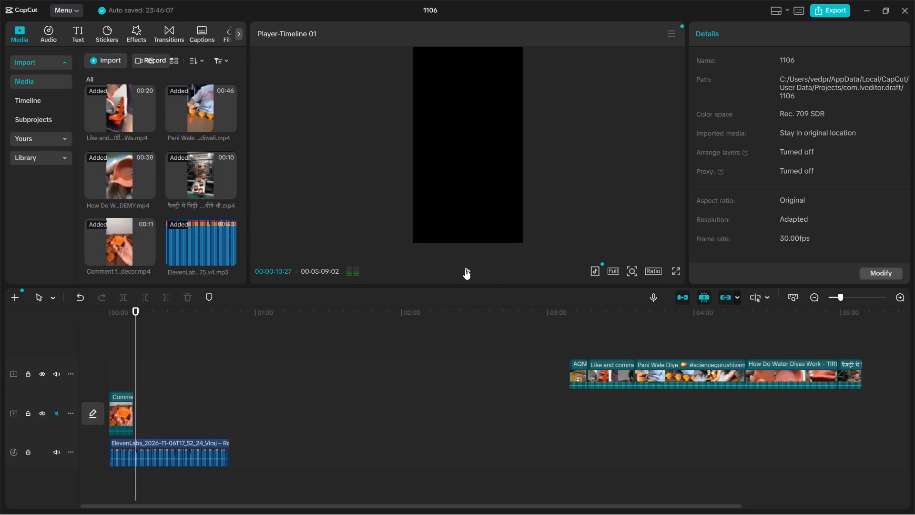
pyautogui.click(465, 269)
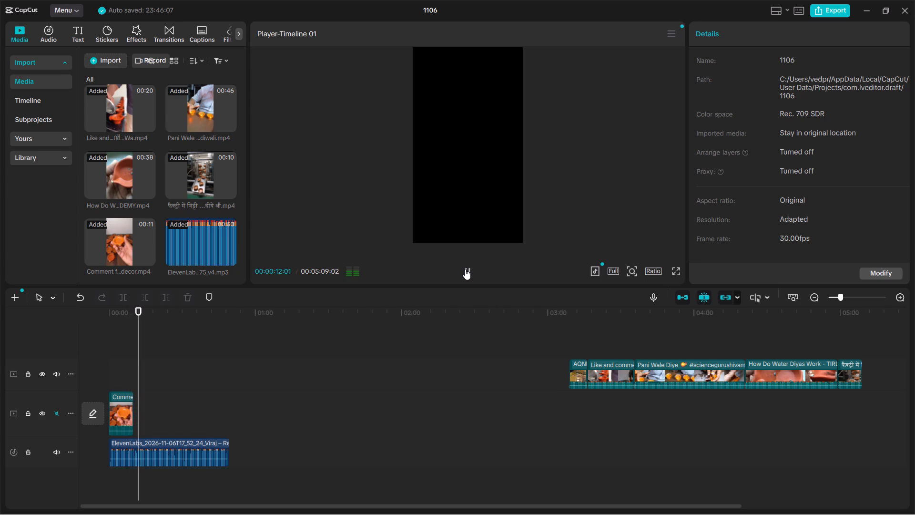
pyautogui.click(465, 269)
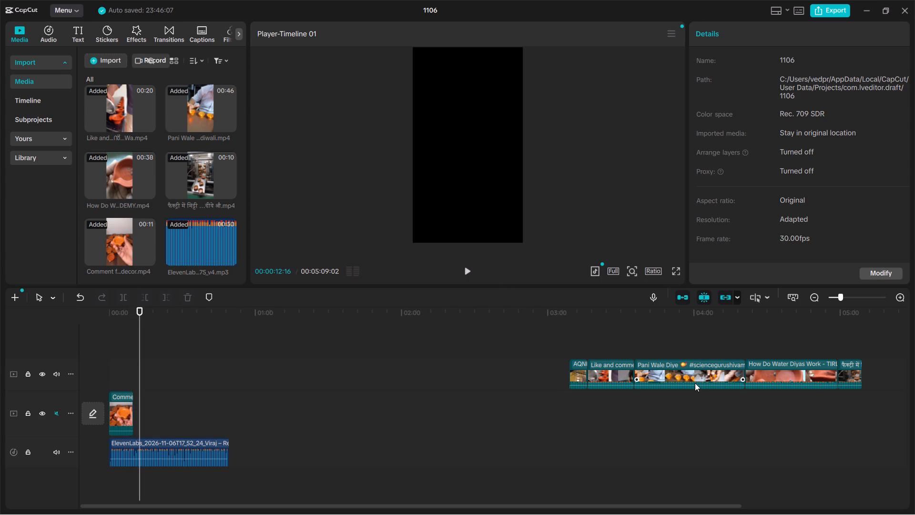
pyautogui.click(469, 273)
pyautogui.click(469, 273)
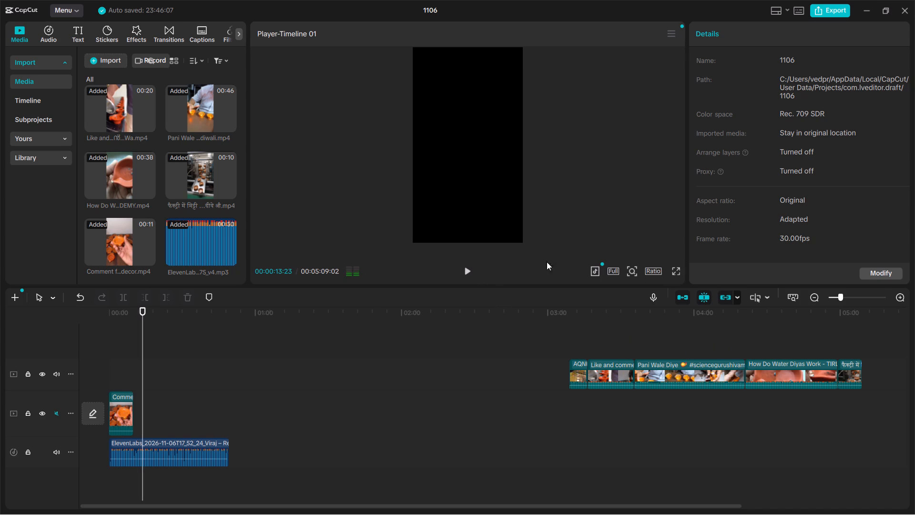
# Review the parked clips for matching footage and move the "Pani Wale Diye" clip onto the main track directly after the first clip.
pyautogui.click(850, 339)
pyautogui.moveTo(850, 339); pyautogui.dragTo(843, 340)
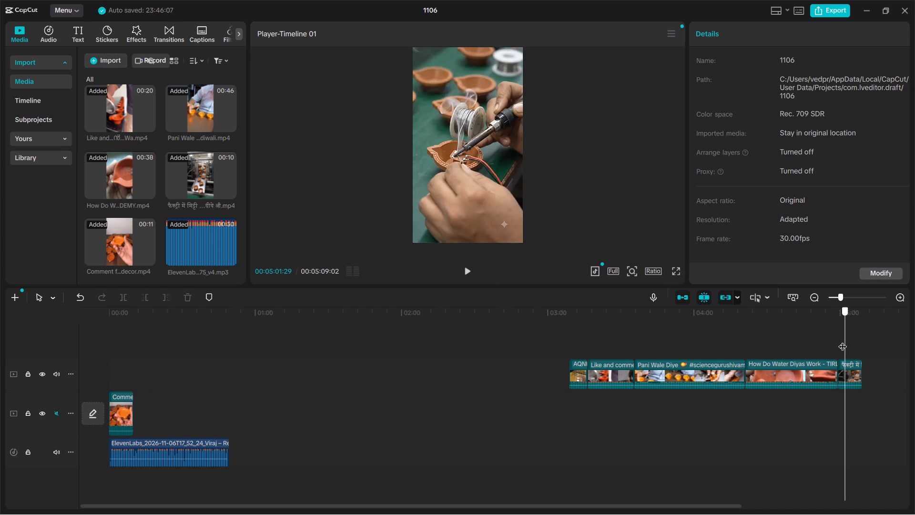
pyautogui.moveTo(843, 340); pyautogui.dragTo(826, 346)
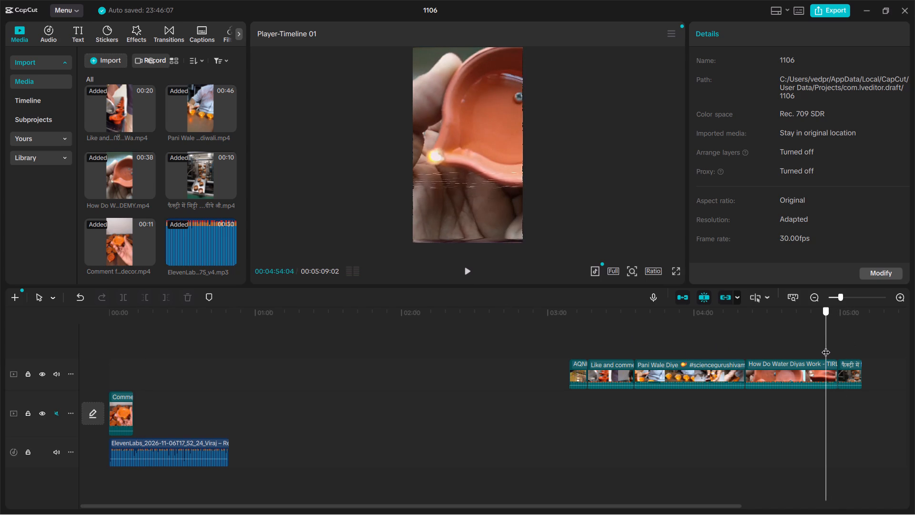
pyautogui.moveTo(826, 346); pyautogui.dragTo(803, 355)
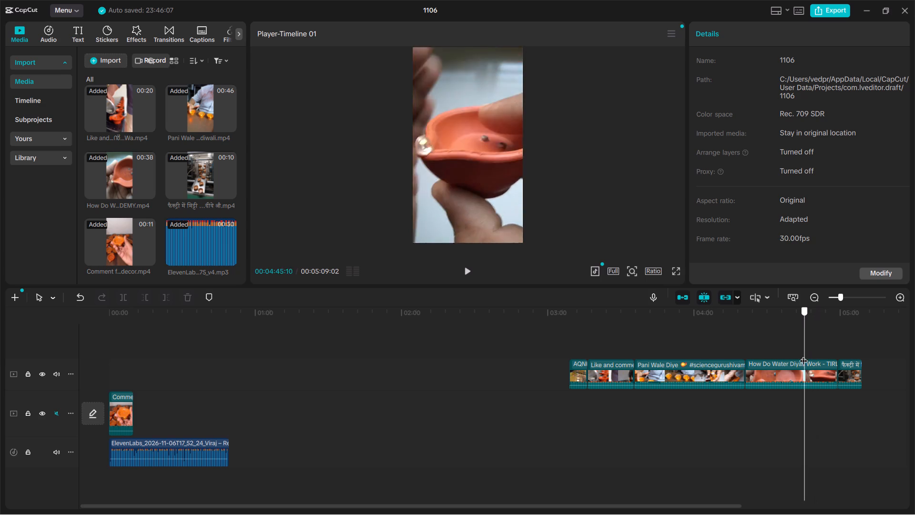
pyautogui.moveTo(803, 355); pyautogui.dragTo(768, 366)
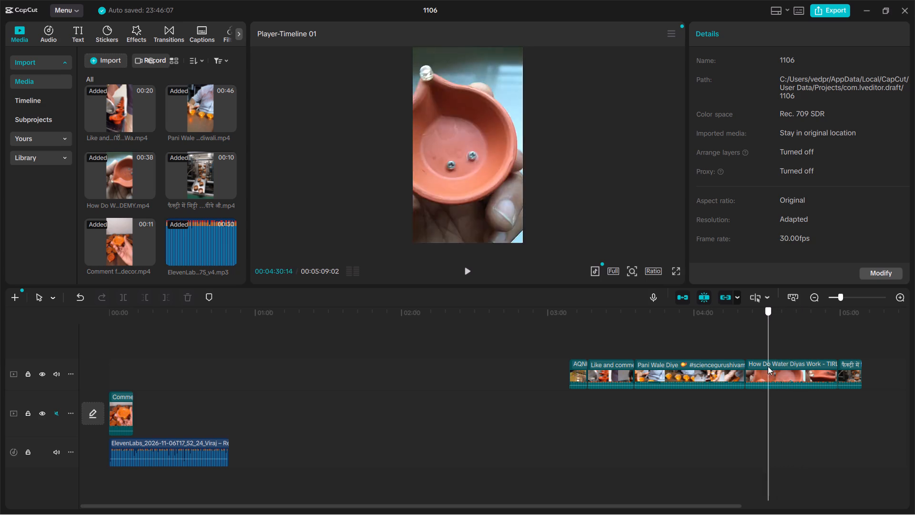
pyautogui.moveTo(768, 366); pyautogui.dragTo(732, 373)
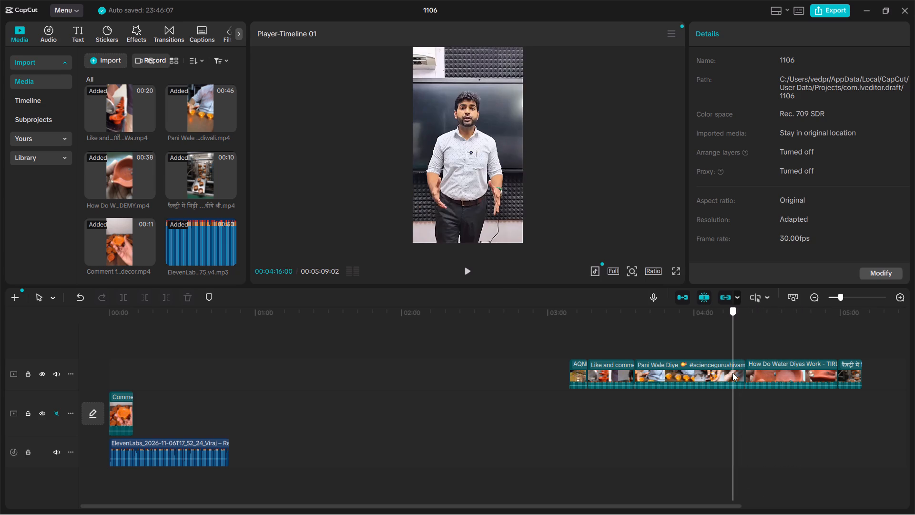
pyautogui.moveTo(732, 373); pyautogui.dragTo(711, 373)
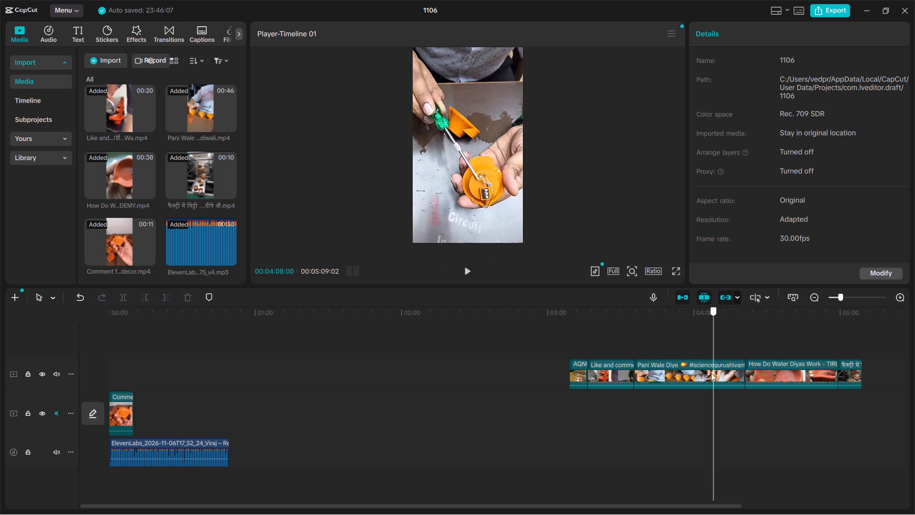
pyautogui.moveTo(711, 373); pyautogui.dragTo(702, 377)
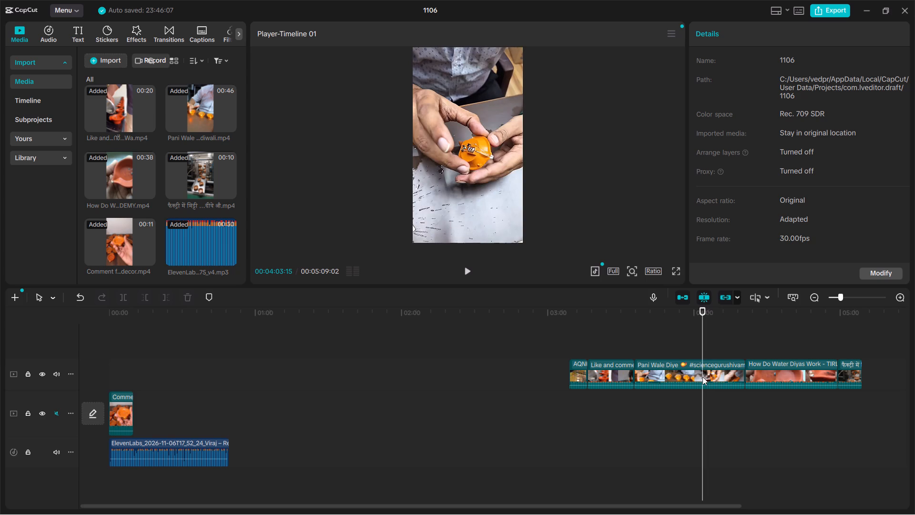
pyautogui.moveTo(714, 367); pyautogui.dragTo(720, 397)
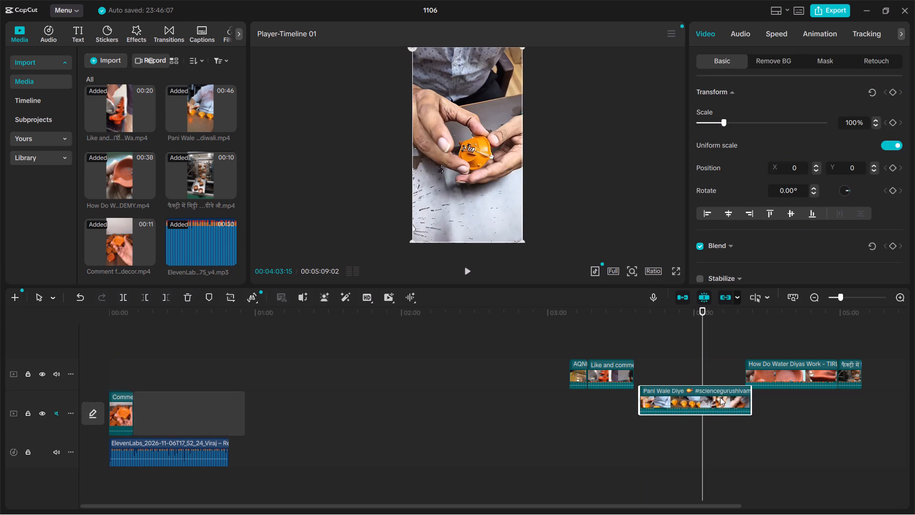
pyautogui.moveTo(720, 397); pyautogui.dragTo(720, 406)
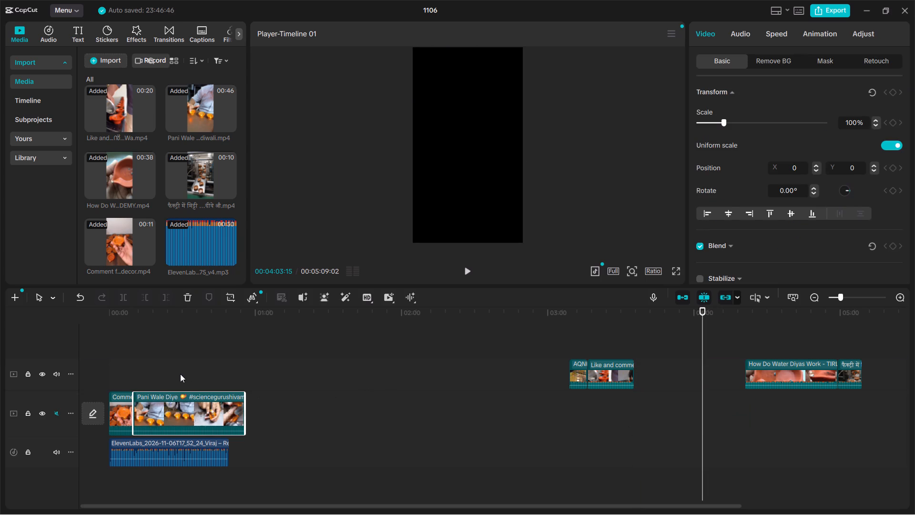
# Scrub through the "Pani Wale Diye" clip and split it at 00:00:32:27, where the diya disassembly footage begins.
pyautogui.click(179, 374)
pyautogui.moveTo(179, 374); pyautogui.dragTo(150, 381)
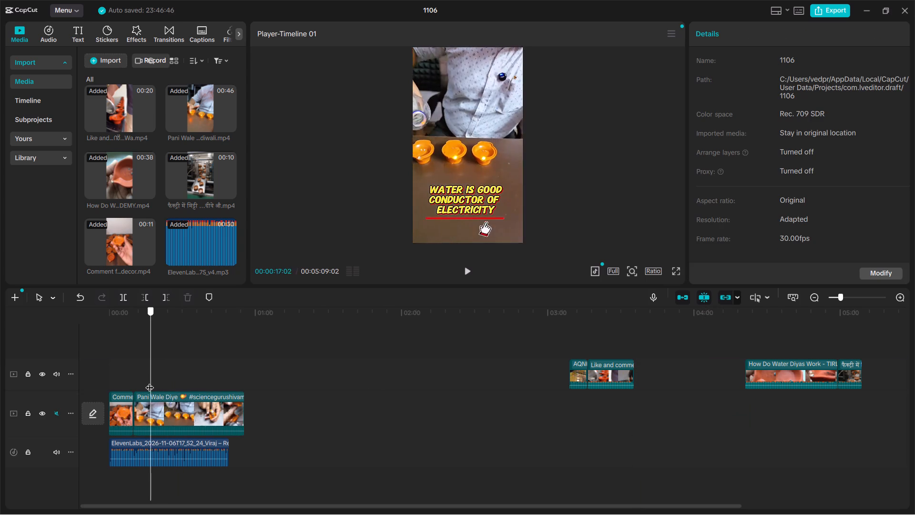
pyautogui.moveTo(150, 381); pyautogui.dragTo(135, 387)
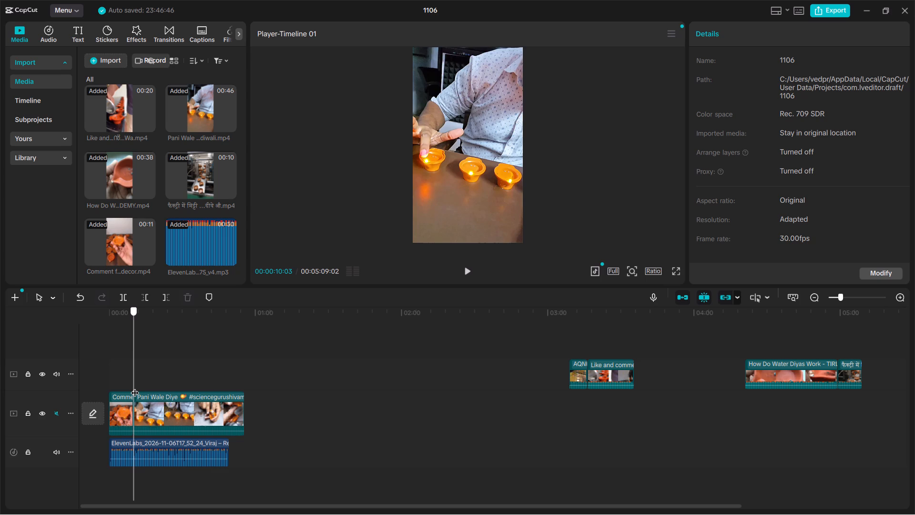
pyautogui.moveTo(135, 387); pyautogui.dragTo(202, 371)
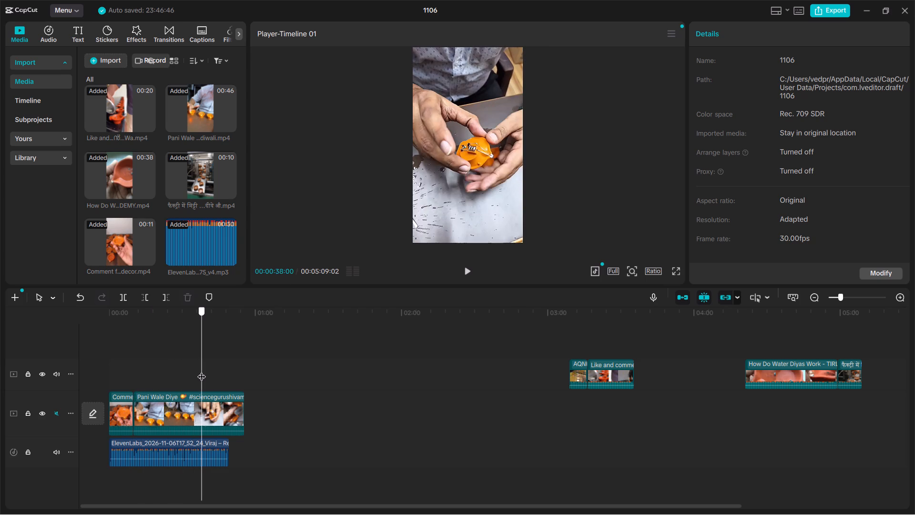
pyautogui.moveTo(202, 371); pyautogui.dragTo(185, 377)
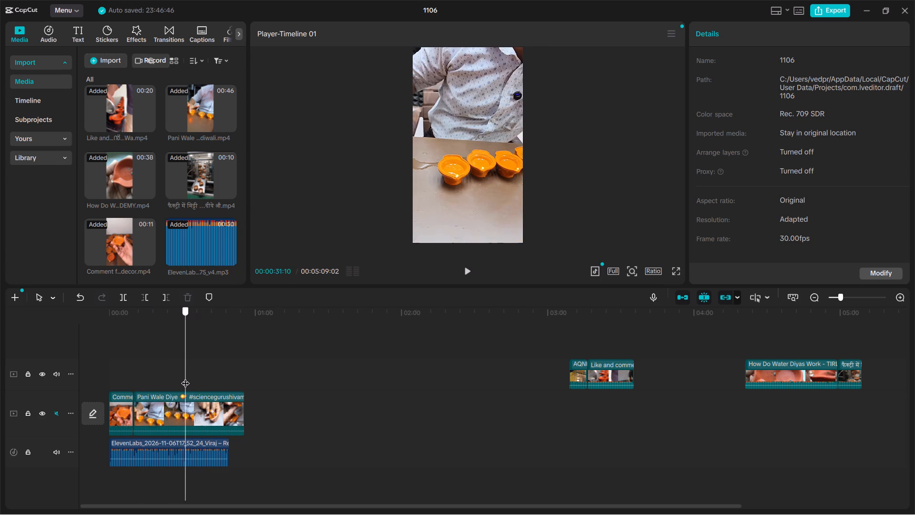
pyautogui.moveTo(185, 377); pyautogui.dragTo(189, 377)
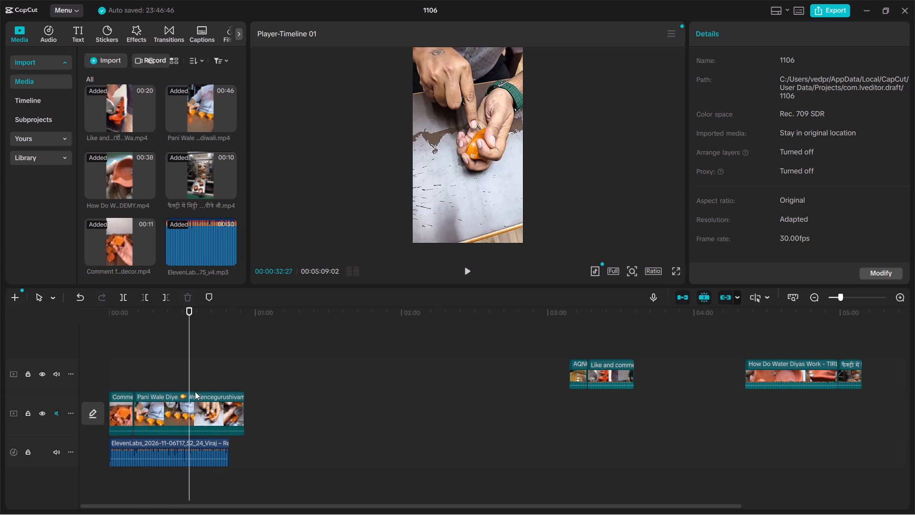
pyautogui.click(203, 396)
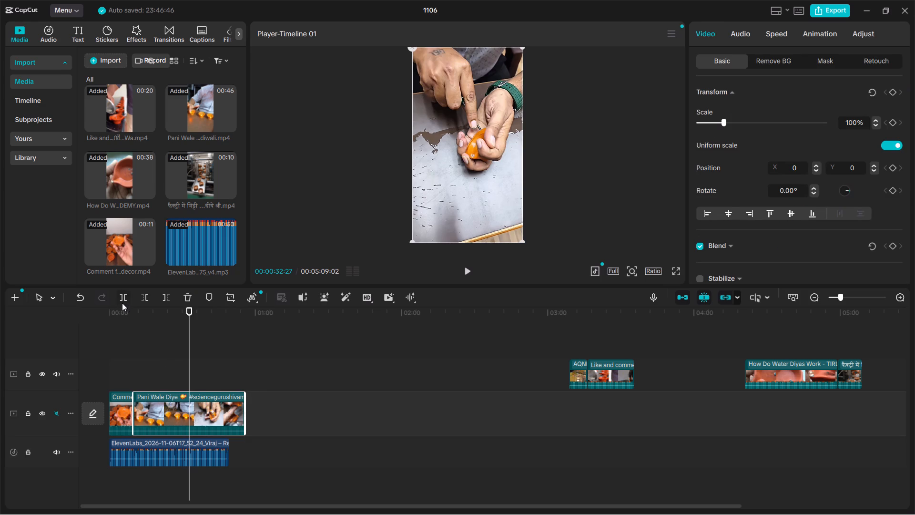
pyautogui.click(122, 301)
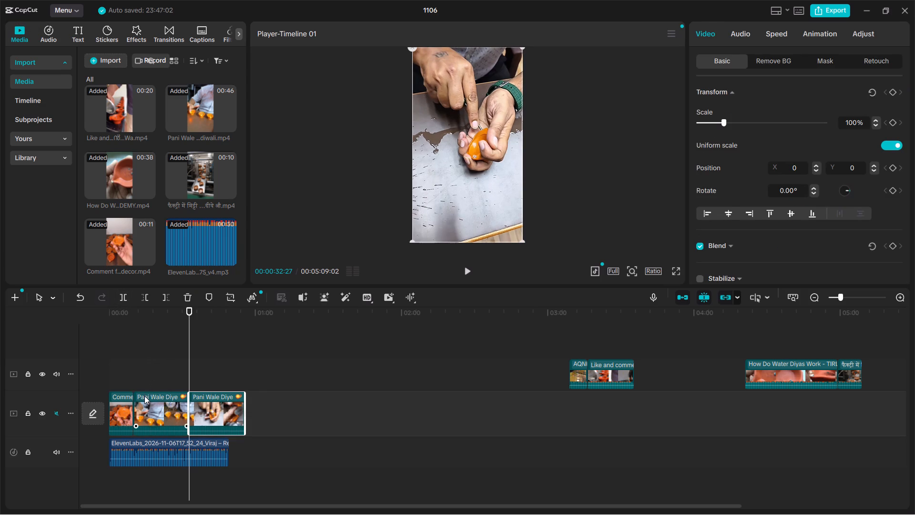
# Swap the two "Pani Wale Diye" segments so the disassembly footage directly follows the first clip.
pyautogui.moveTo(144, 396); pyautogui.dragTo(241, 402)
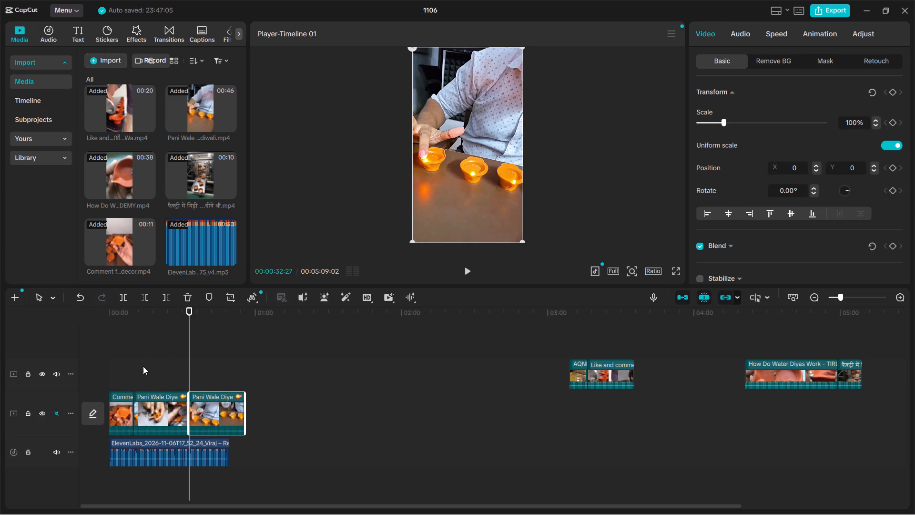
# Play the disassembly segment from its start at 00:00:10:03 in short stretches to check it against the voice-over.
pyautogui.click(134, 370)
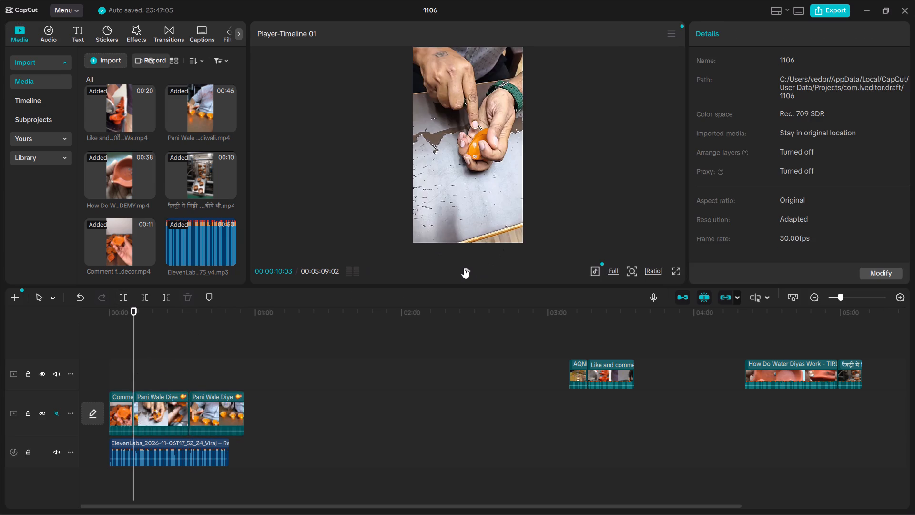
pyautogui.click(464, 268)
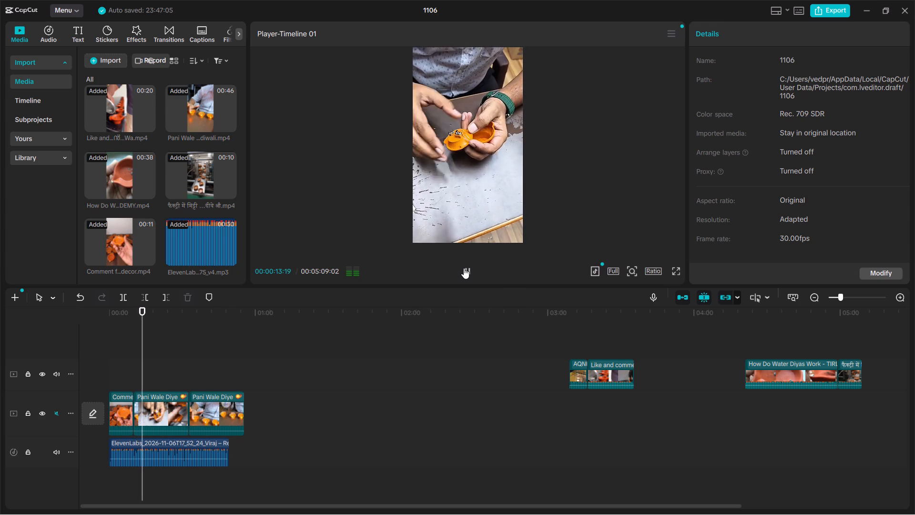
pyautogui.click(464, 268)
pyautogui.click(464, 268)
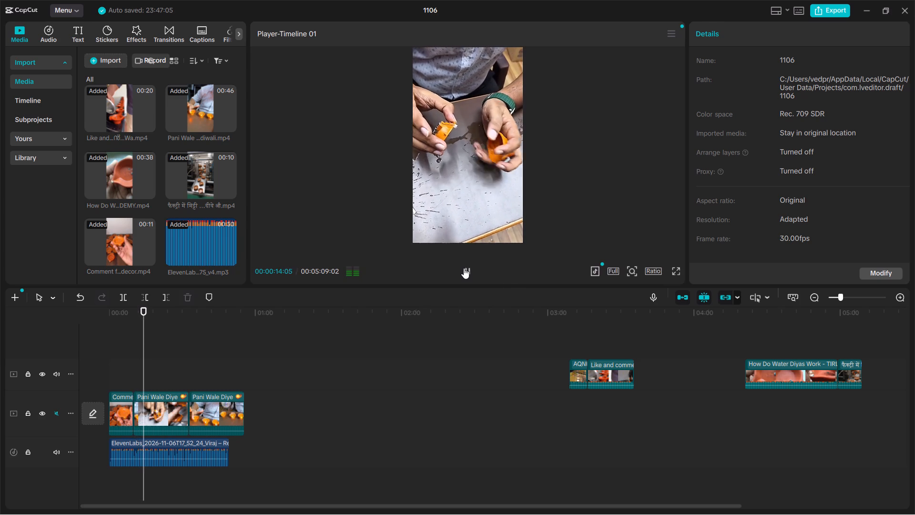
pyautogui.click(464, 268)
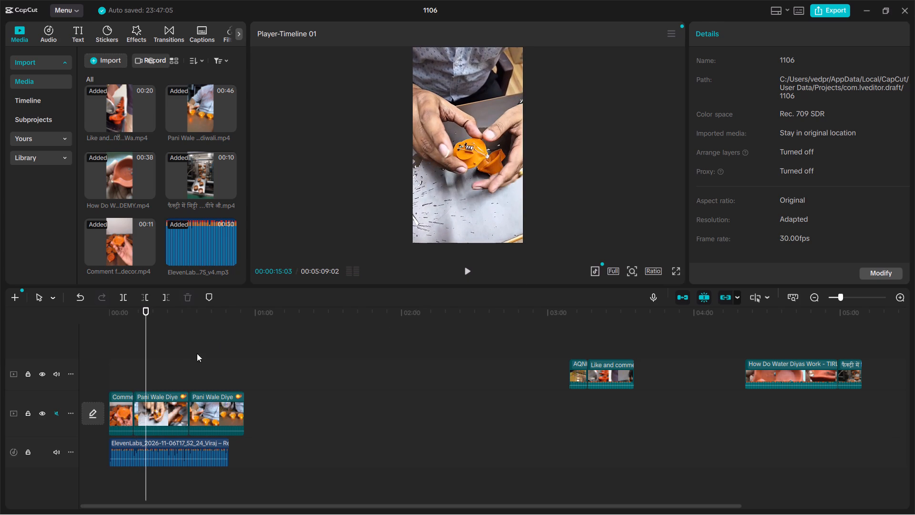
pyautogui.click(468, 266)
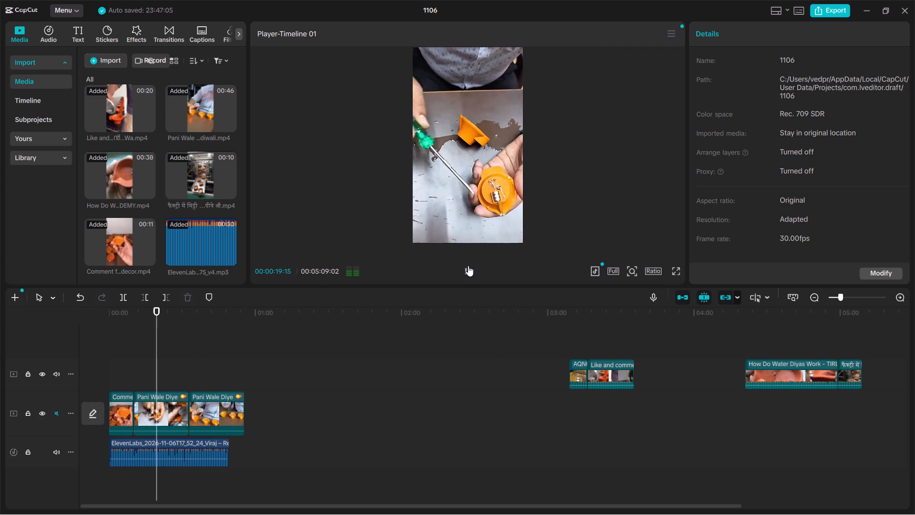
pyautogui.click(468, 266)
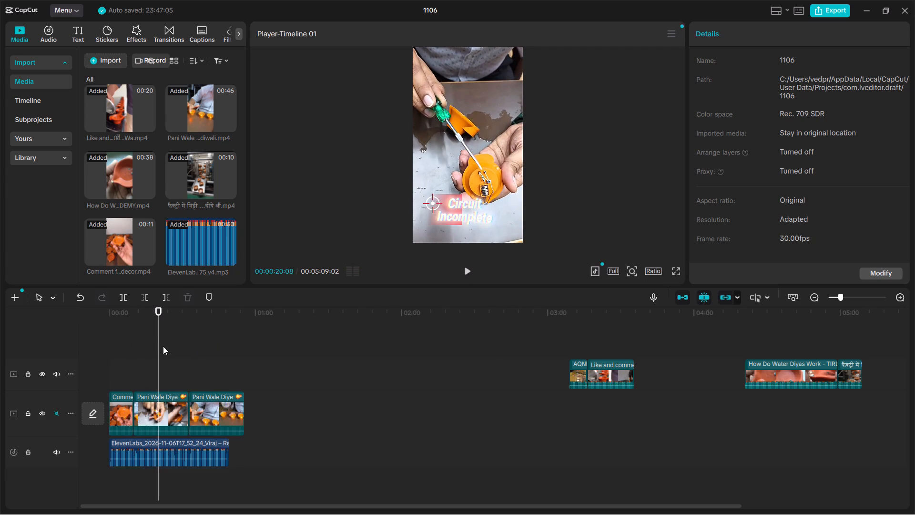
pyautogui.moveTo(157, 346); pyautogui.dragTo(141, 349)
pyautogui.click(465, 271)
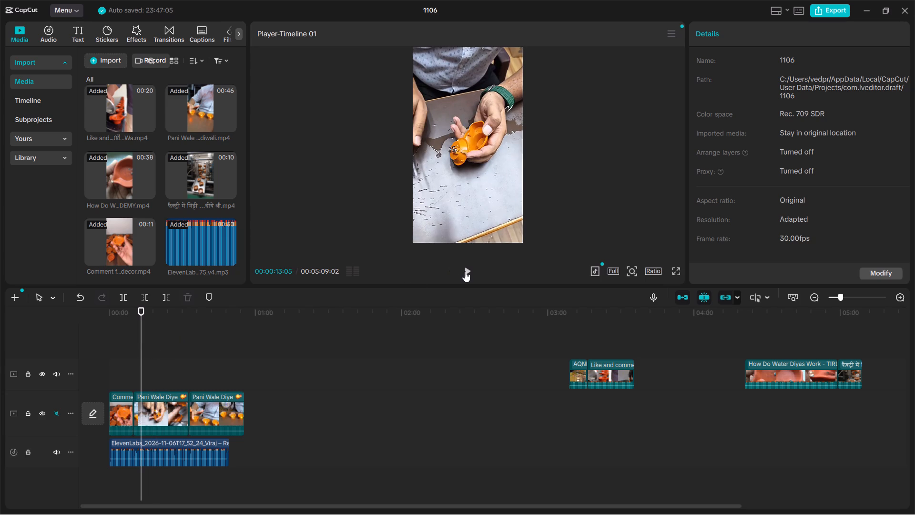
pyautogui.click(465, 271)
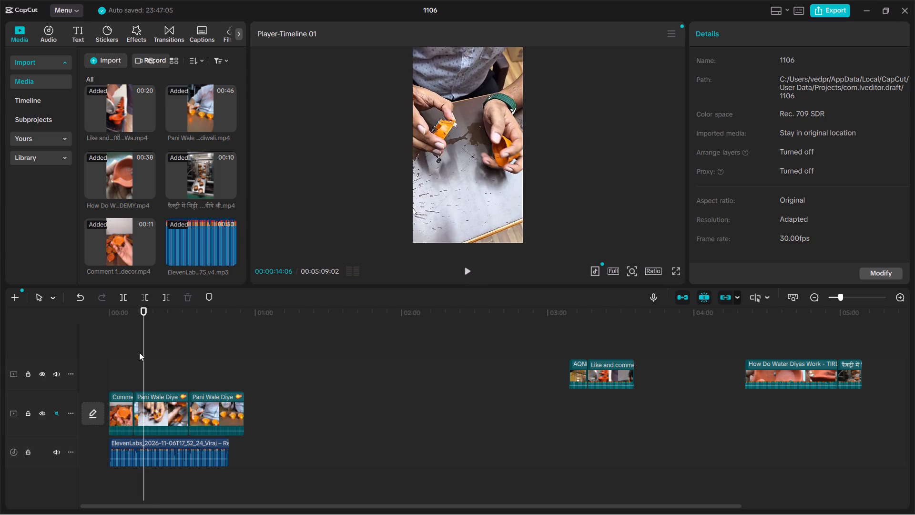
pyautogui.moveTo(143, 352); pyautogui.dragTo(132, 360)
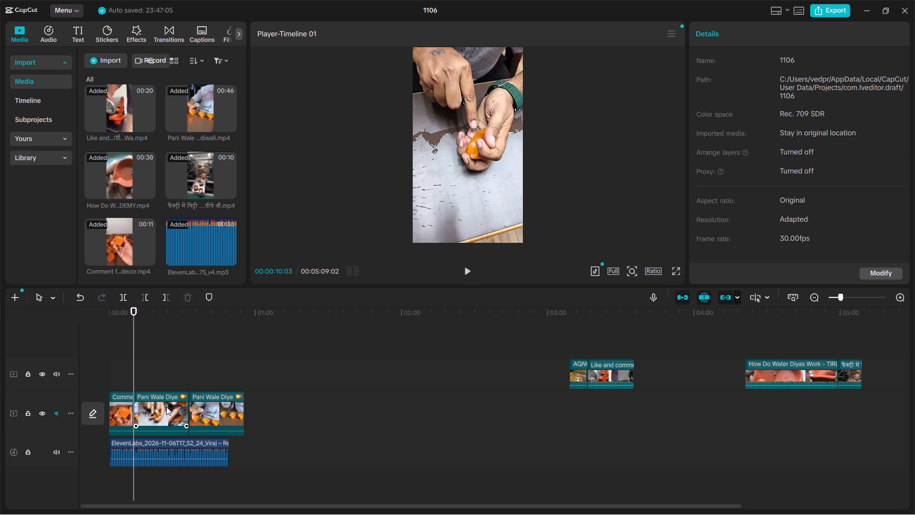
# Scrub through the second "Pani Wale Diye" segment, then park the disassembly segment on the upper track just before the 01:00 mark.
pyautogui.click(206, 378)
pyautogui.moveTo(206, 378); pyautogui.dragTo(198, 379)
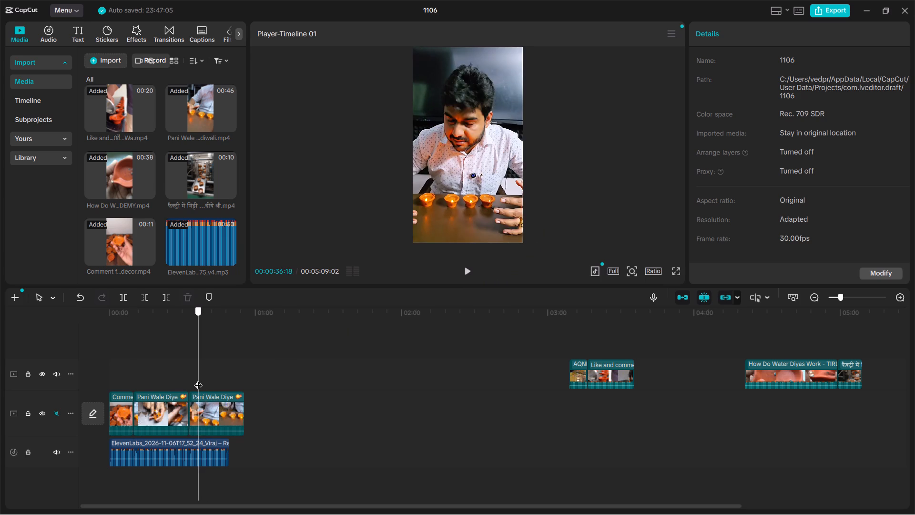
pyautogui.moveTo(198, 379); pyautogui.dragTo(214, 379)
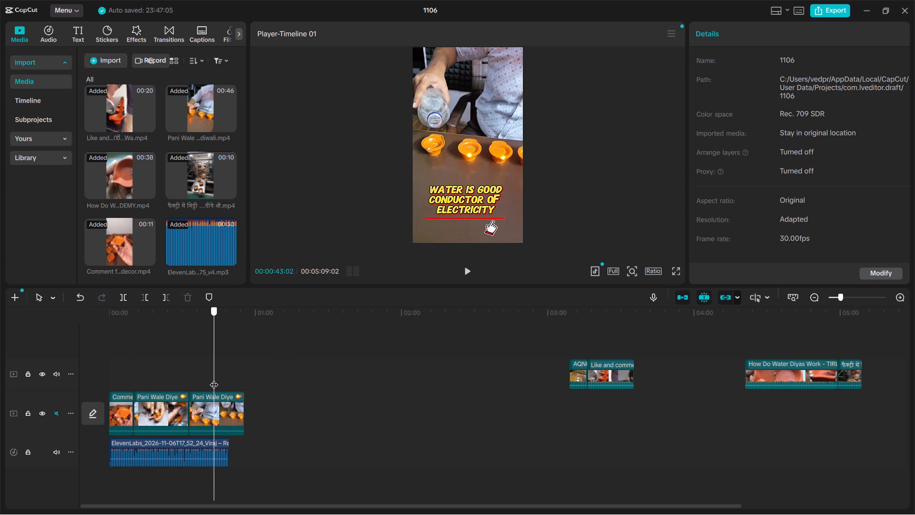
pyautogui.moveTo(214, 379); pyautogui.dragTo(218, 377)
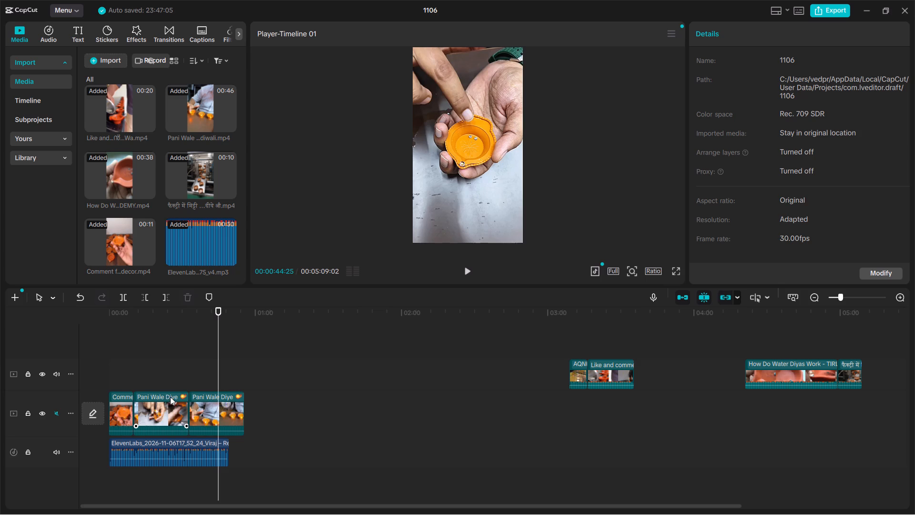
pyautogui.moveTo(164, 395); pyautogui.dragTo(232, 387)
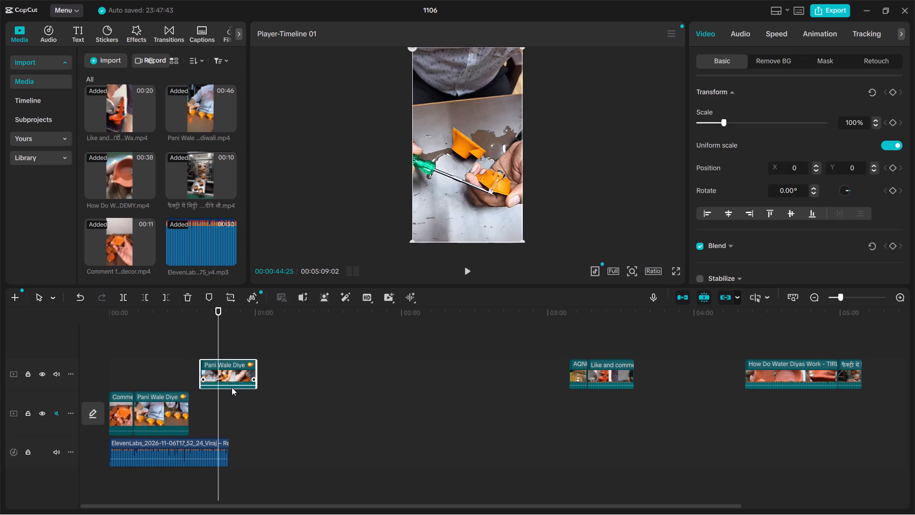
pyautogui.moveTo(229, 362); pyautogui.dragTo(280, 363)
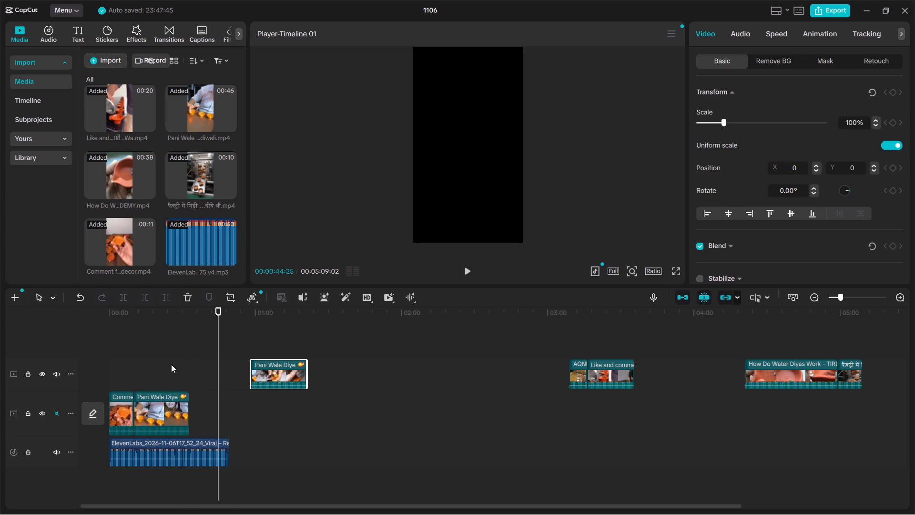
# Trim the beginning of the remaining "Pani Wale Diye" segment so it opens on the water-bottle shot at 00:00:10:03.
pyautogui.click(135, 371)
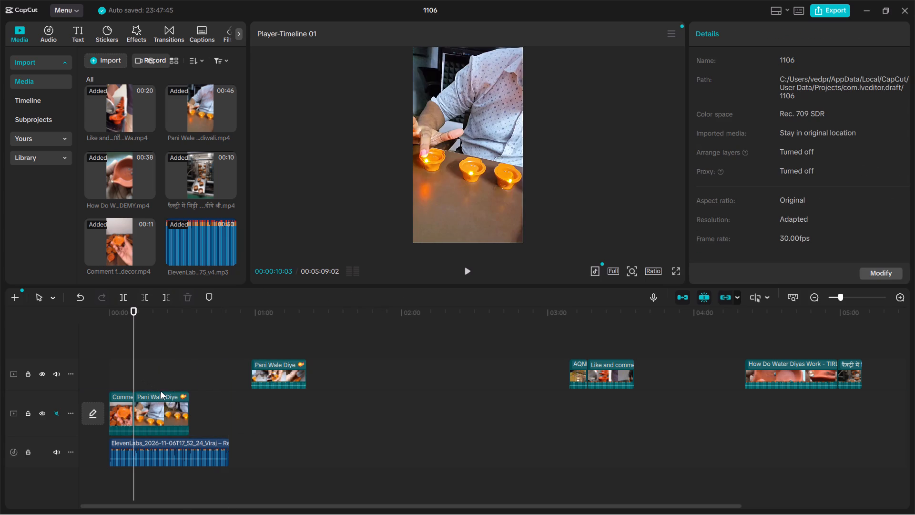
pyautogui.click(152, 395)
pyautogui.moveTo(131, 398); pyautogui.dragTo(145, 398)
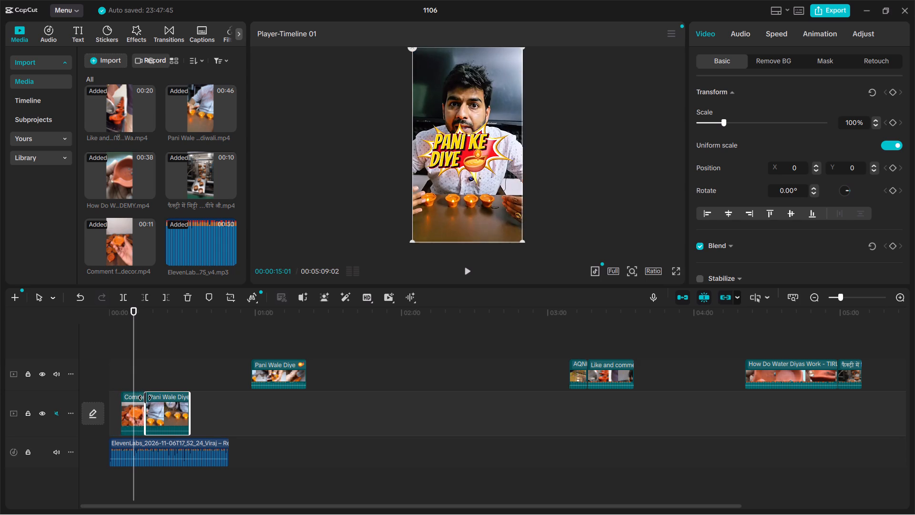
pyautogui.moveTo(145, 398); pyautogui.dragTo(150, 396)
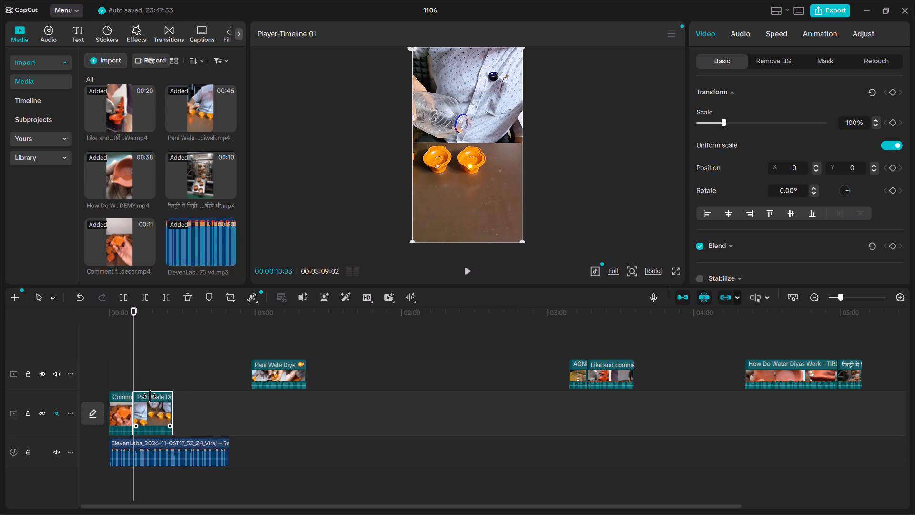
# Play the water-bottle "Pani Wale Diye" segment from 00:00:10:03 to past its end in short stretches, checking it against the voice-over.
pyautogui.click(466, 269)
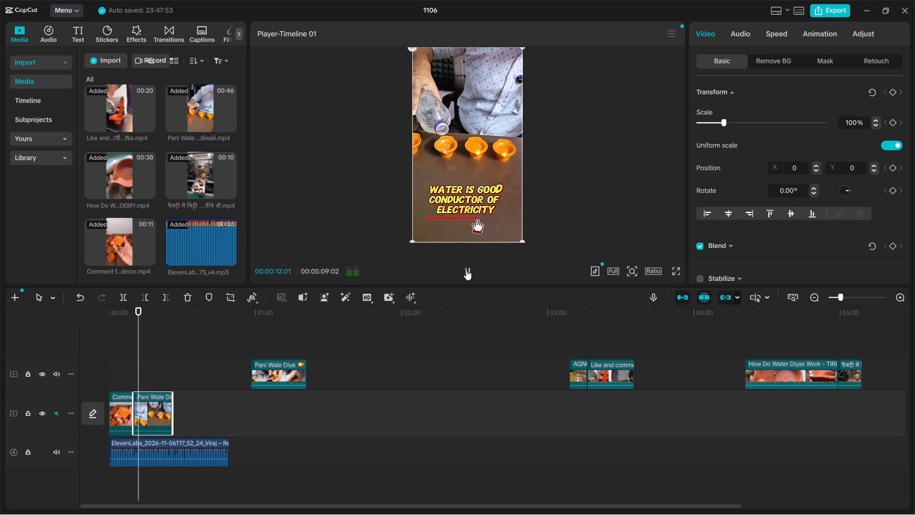
pyautogui.click(466, 269)
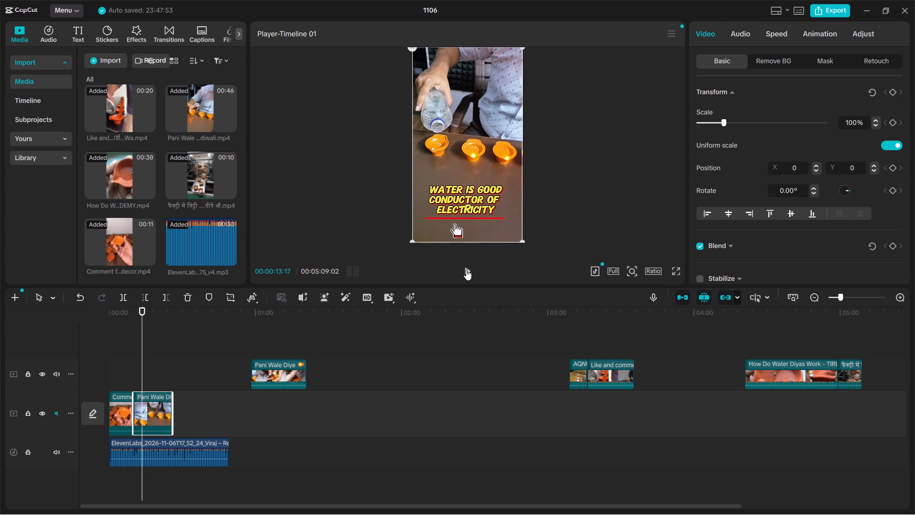
pyautogui.click(466, 269)
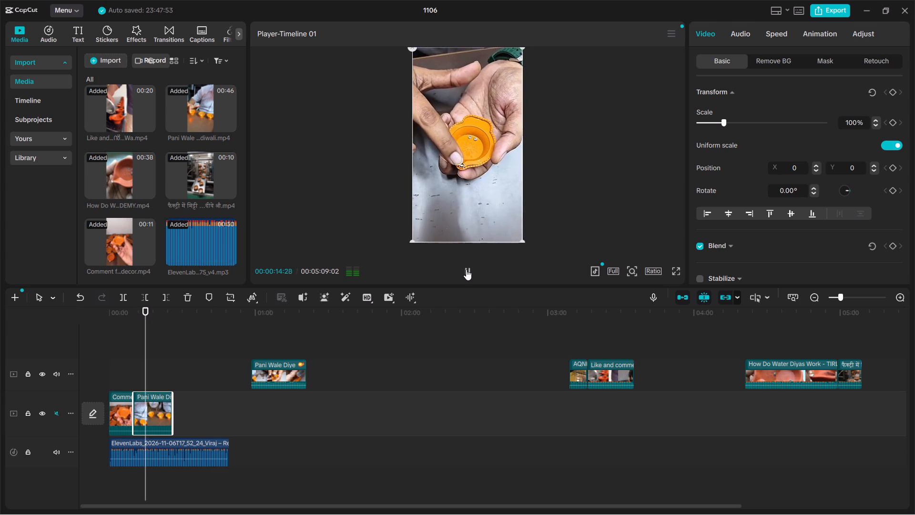
pyautogui.click(466, 269)
pyautogui.click(466, 269)
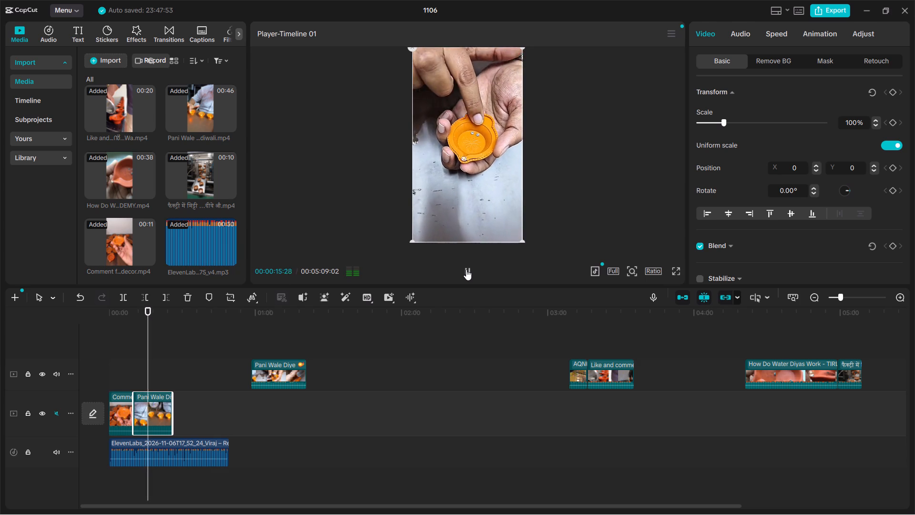
pyautogui.click(466, 269)
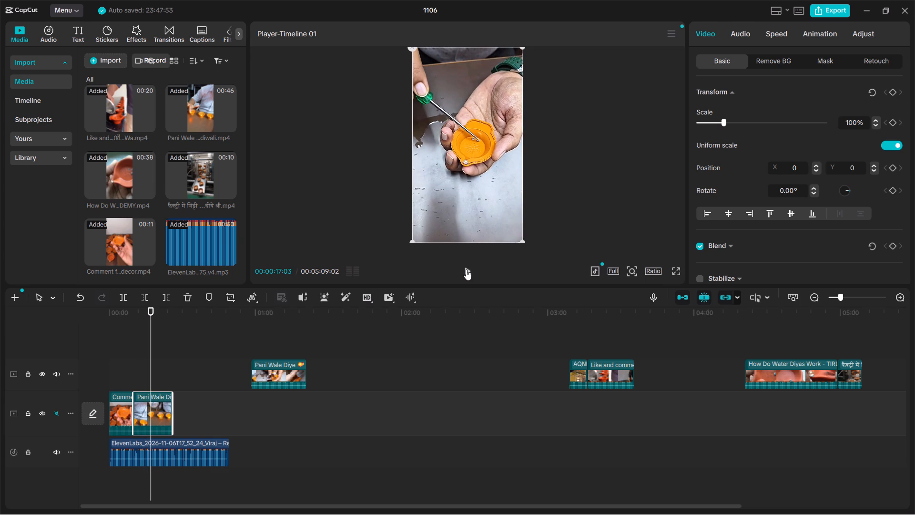
pyautogui.click(466, 269)
pyautogui.click(466, 269)
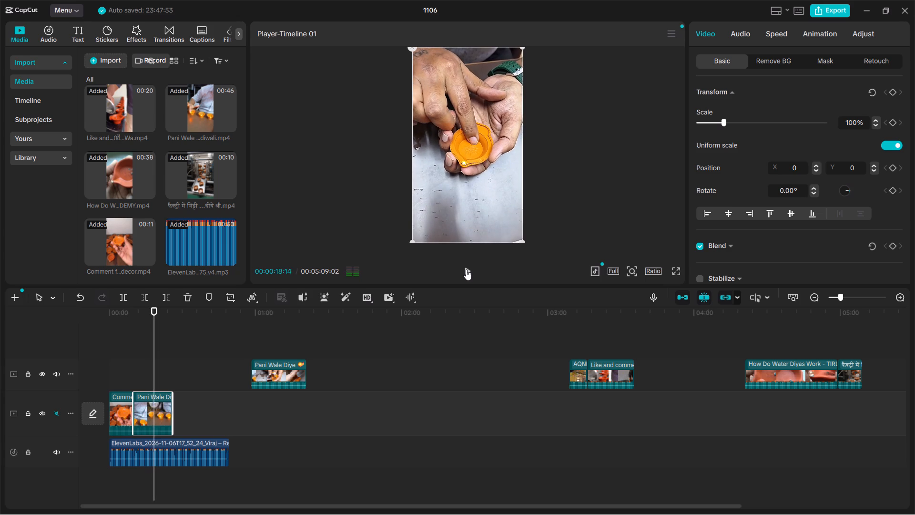
pyautogui.click(466, 269)
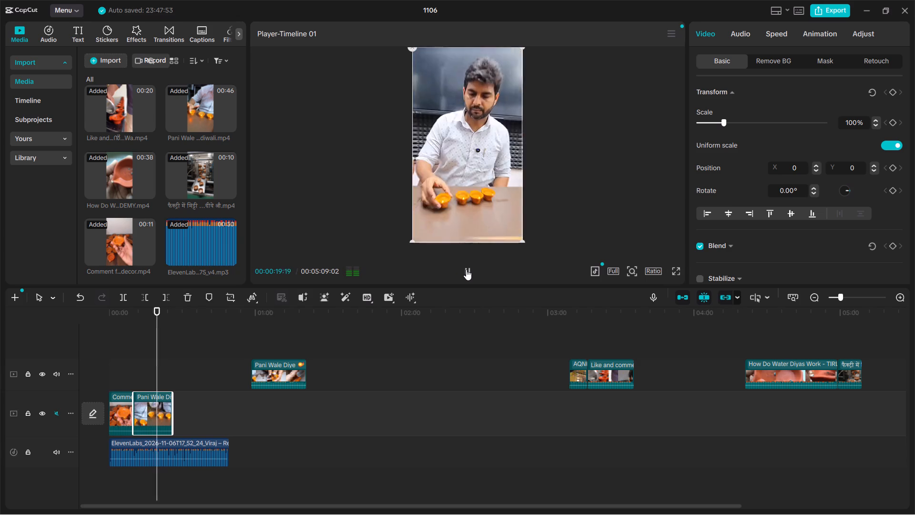
pyautogui.click(466, 269)
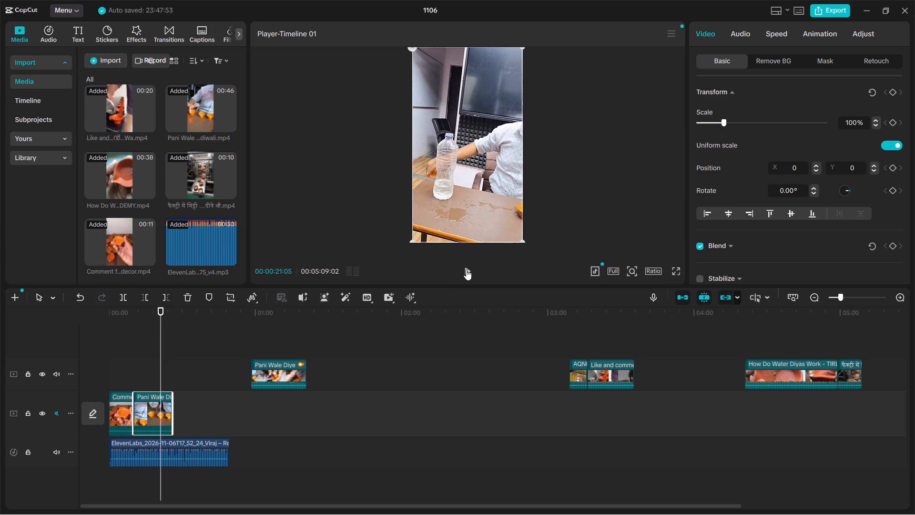
pyautogui.click(466, 269)
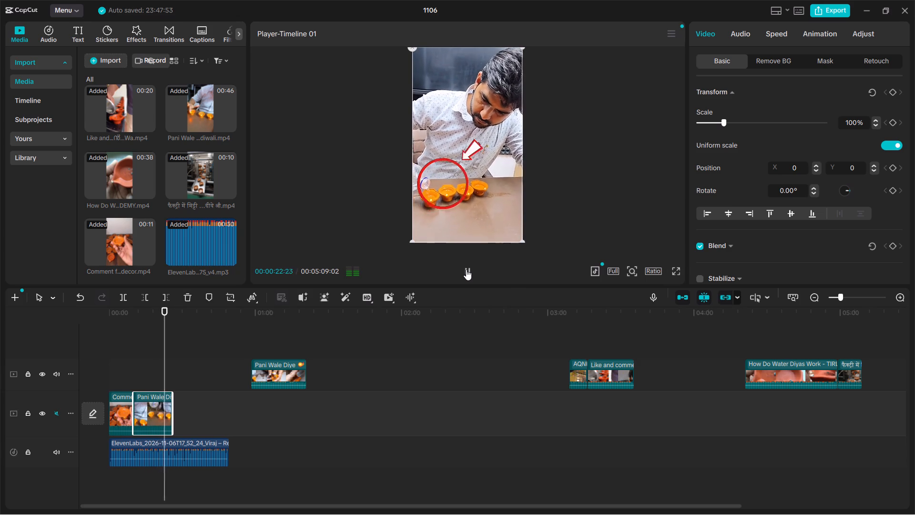
pyautogui.click(466, 269)
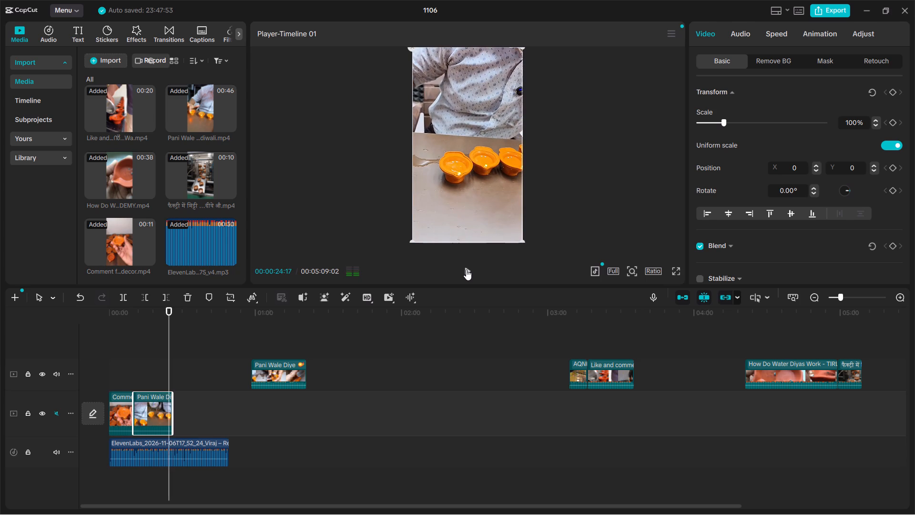
pyautogui.click(466, 269)
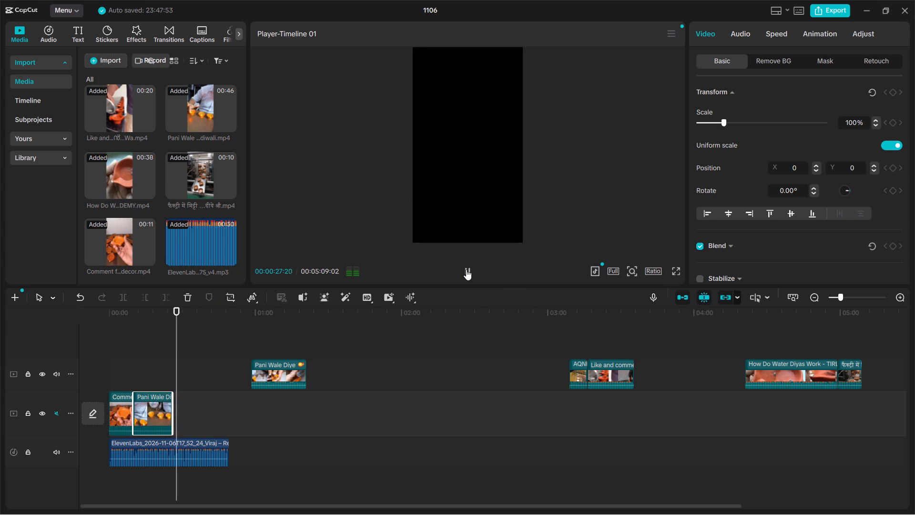
pyautogui.click(466, 269)
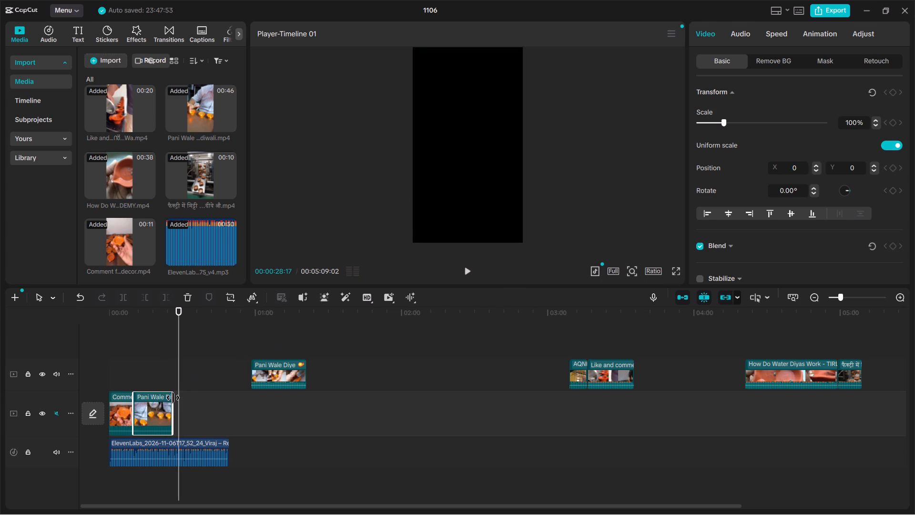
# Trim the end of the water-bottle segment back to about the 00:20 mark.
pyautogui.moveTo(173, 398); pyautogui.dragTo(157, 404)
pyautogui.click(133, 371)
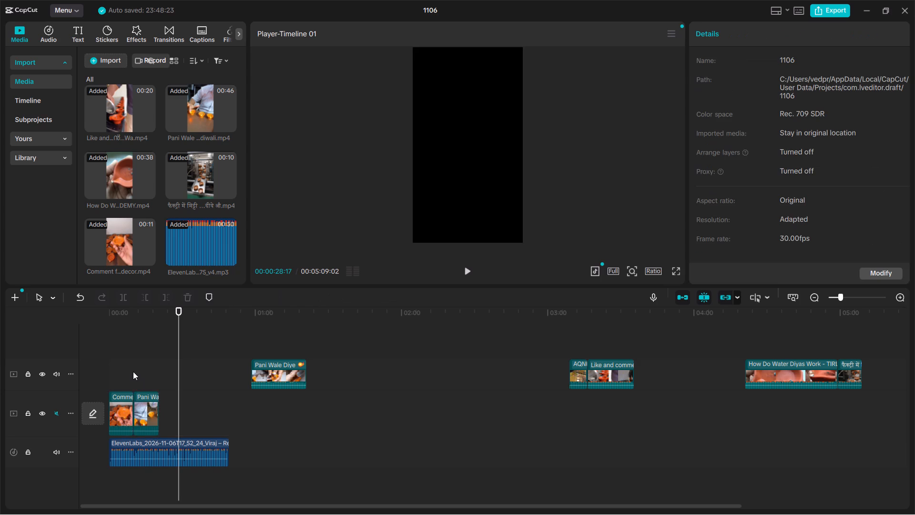
# Replay the water-bottle segment against the voice-over and trim its end to 00:00:12:21.
pyautogui.click(463, 269)
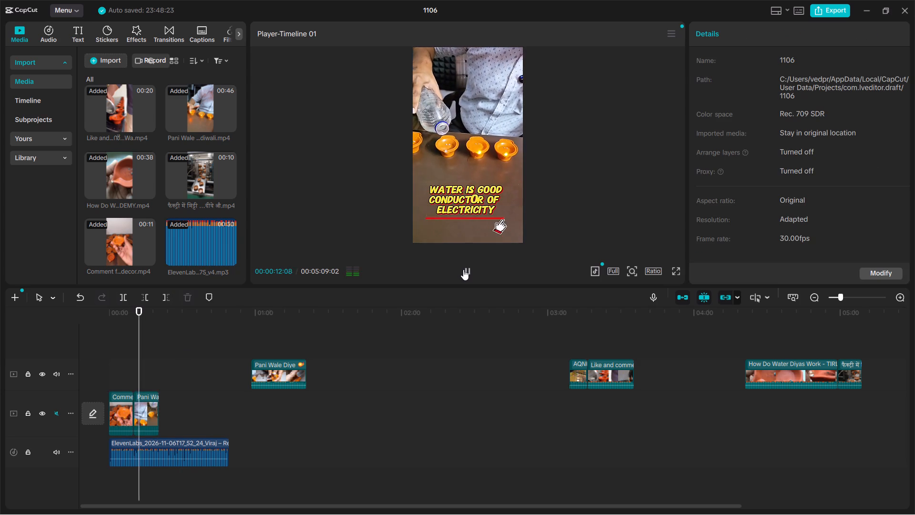
pyautogui.click(463, 269)
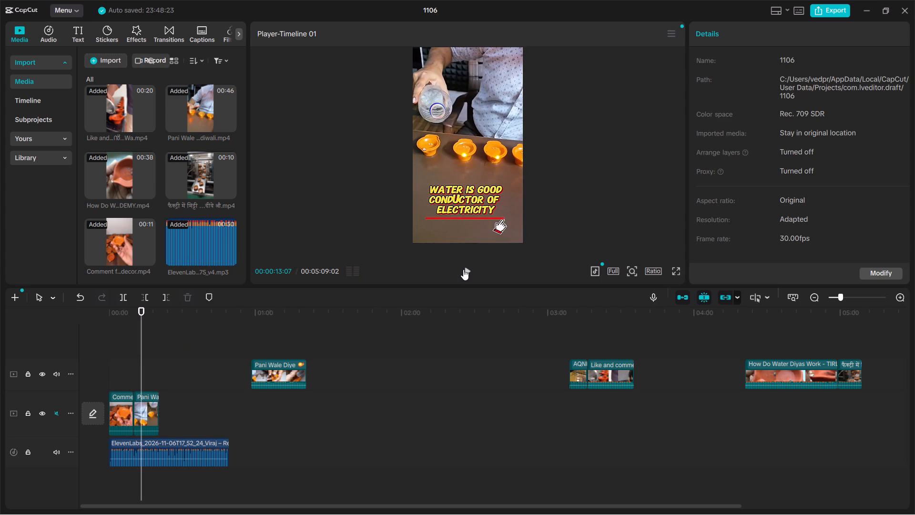
pyautogui.click(463, 269)
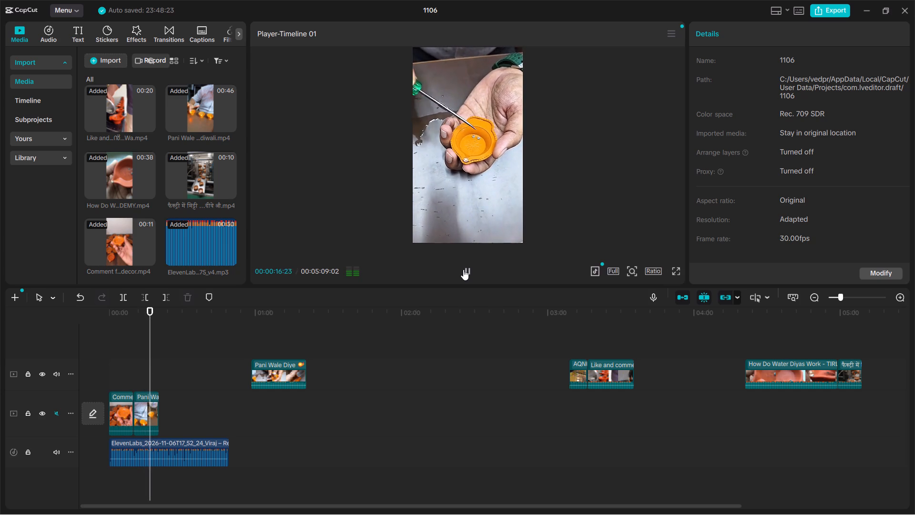
pyautogui.click(463, 269)
pyautogui.moveTo(151, 342); pyautogui.dragTo(133, 347)
pyautogui.click(468, 267)
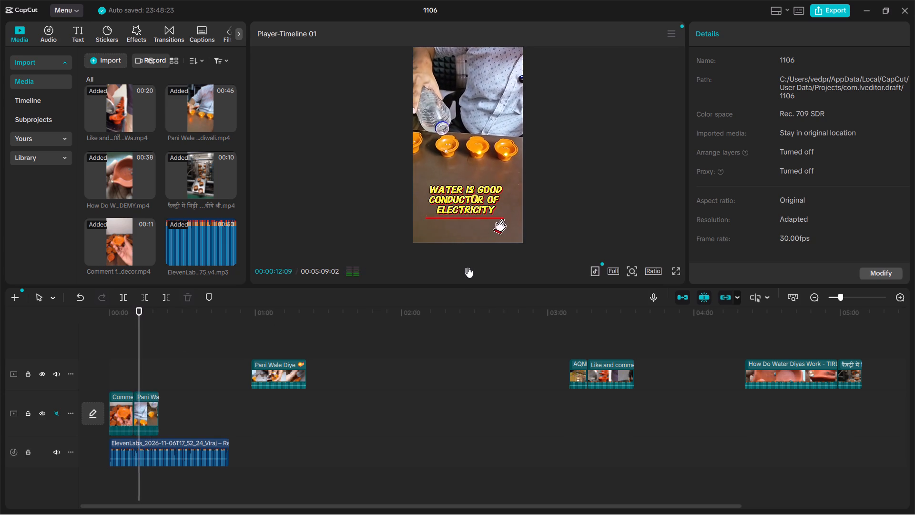
pyautogui.click(468, 267)
pyautogui.click(150, 402)
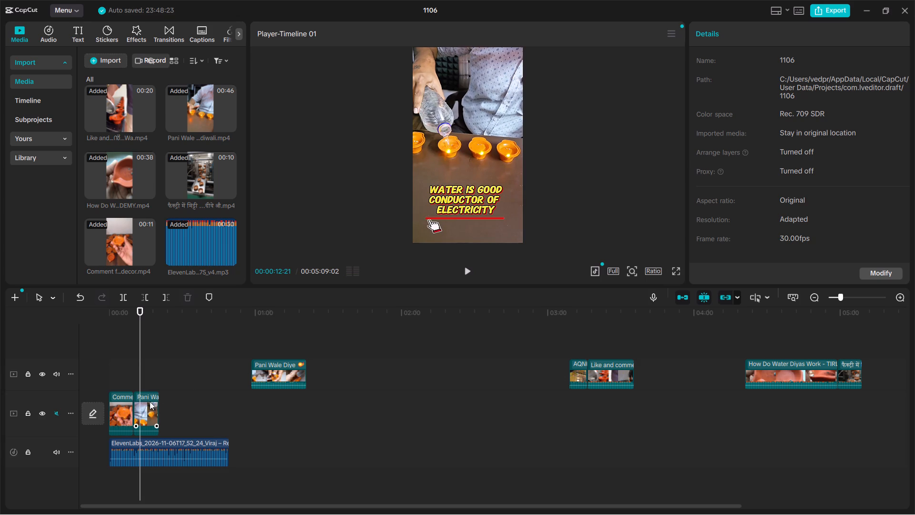
pyautogui.moveTo(158, 402); pyautogui.dragTo(140, 408)
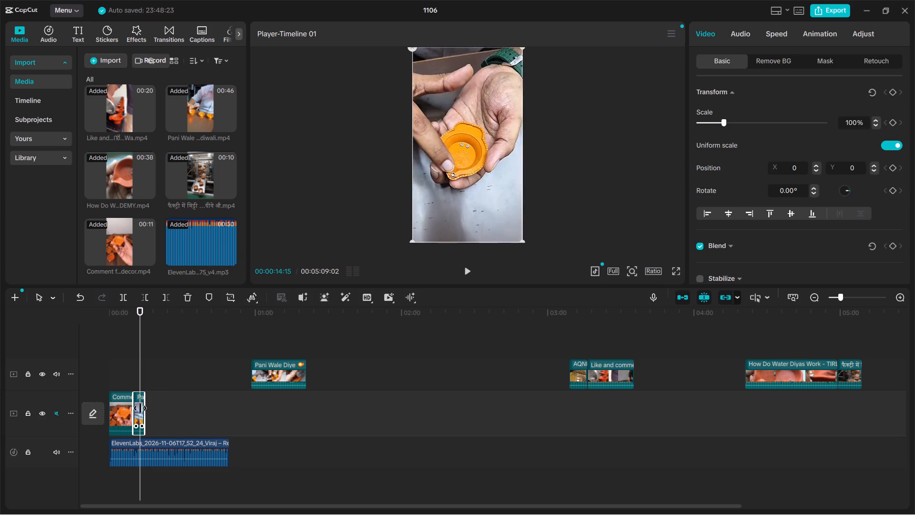
pyautogui.moveTo(140, 408); pyautogui.dragTo(138, 410)
# Move the disassembly "Pani Wale Diye" segment from the upper track to the main track, directly after the water-bottle segment.
pyautogui.moveTo(277, 365); pyautogui.dragTo(264, 391)
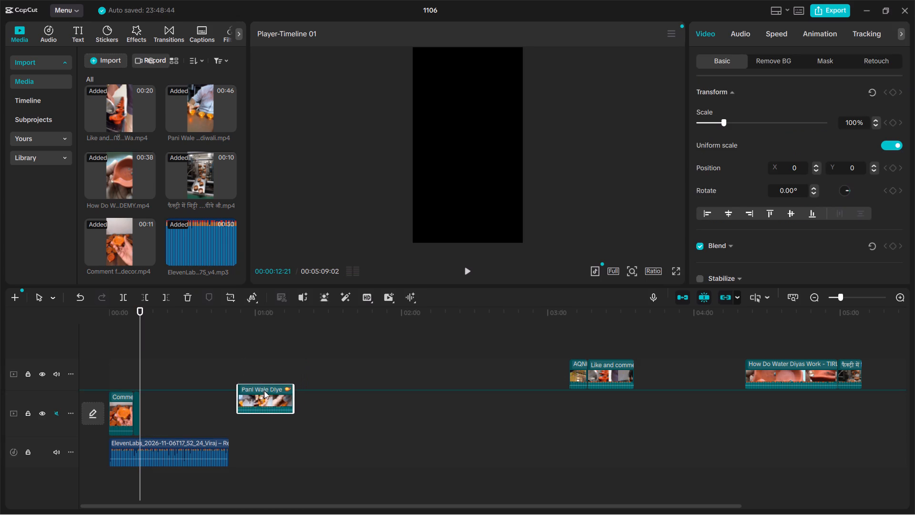
pyautogui.moveTo(264, 391); pyautogui.dragTo(256, 398)
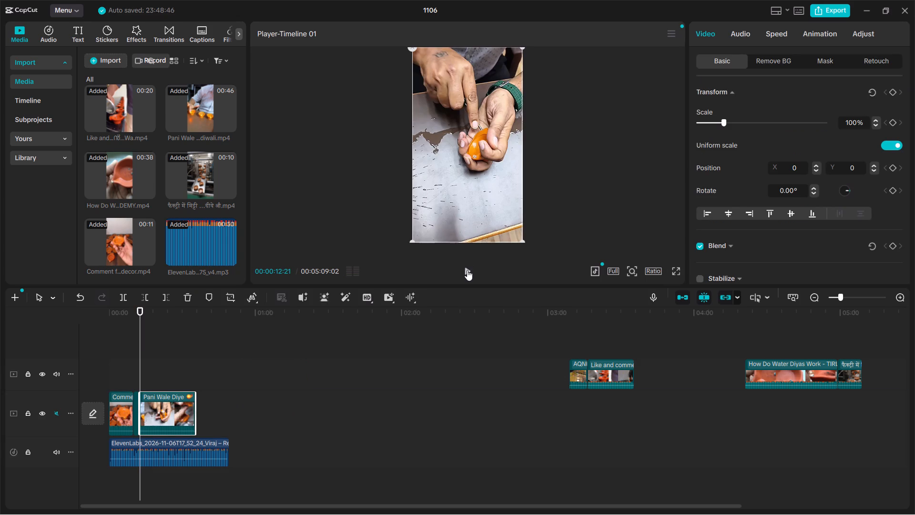
# Play the disassembly segment against the voice-over and trim its end to 00:00:29:25, cutting off the presenter shot.
pyautogui.click(466, 271)
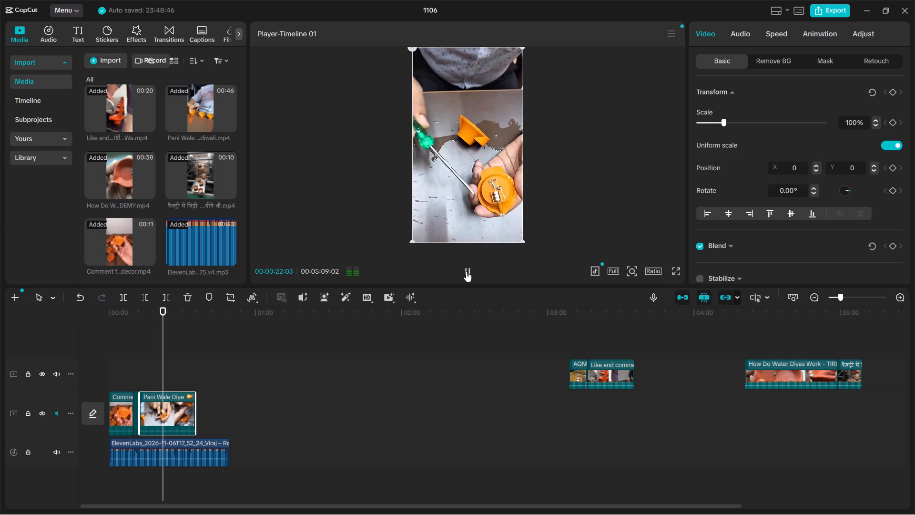
pyautogui.click(466, 271)
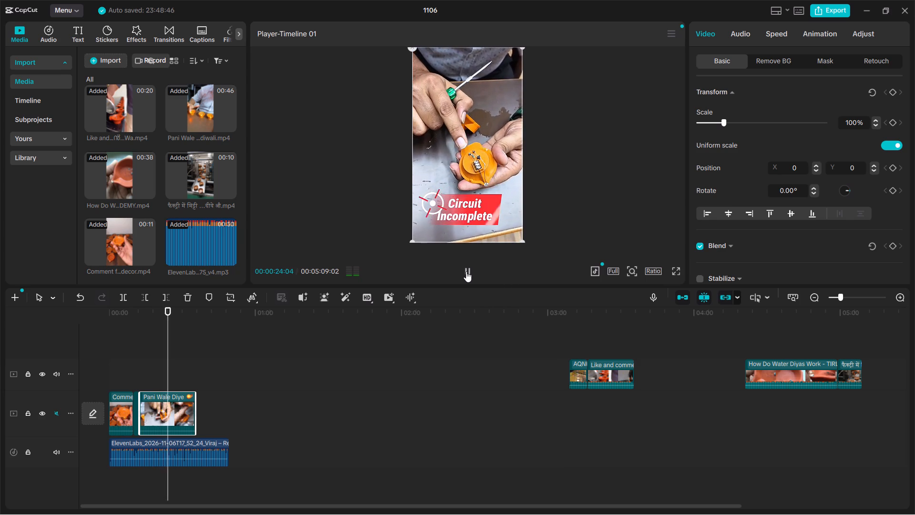
pyautogui.click(466, 271)
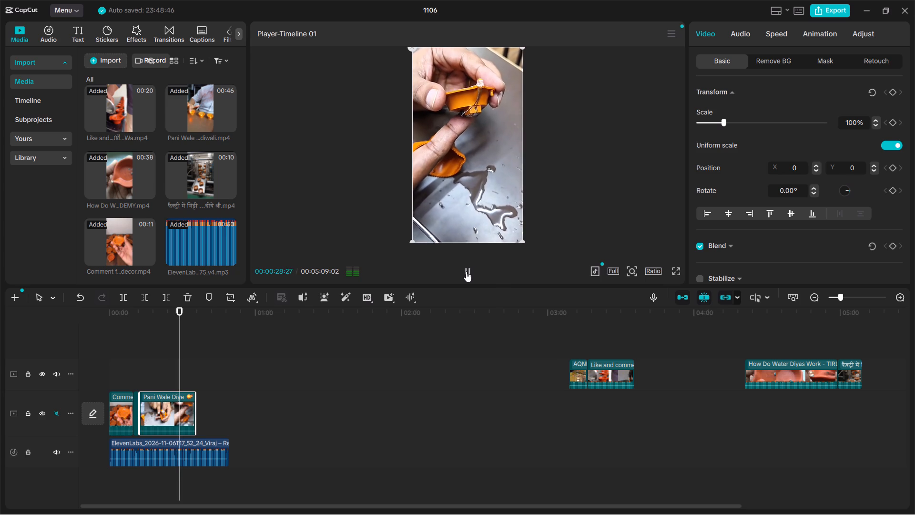
pyautogui.click(466, 271)
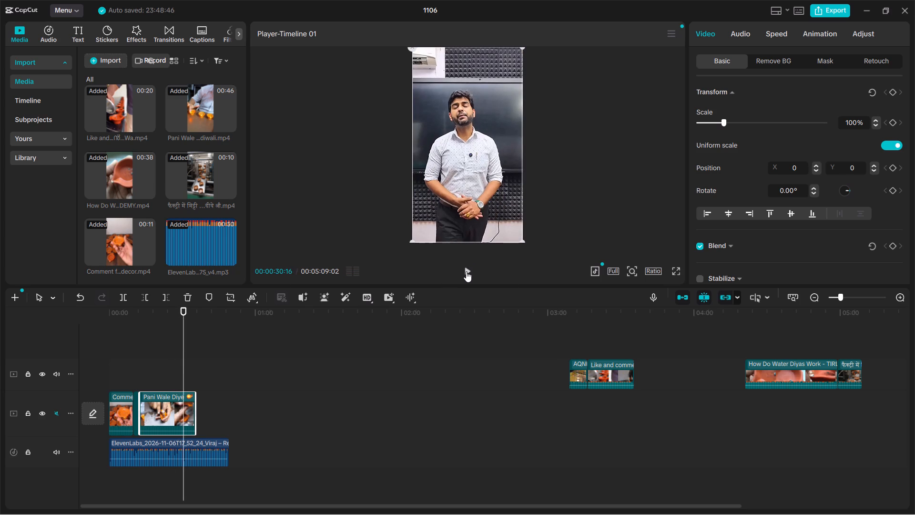
pyautogui.click(175, 362)
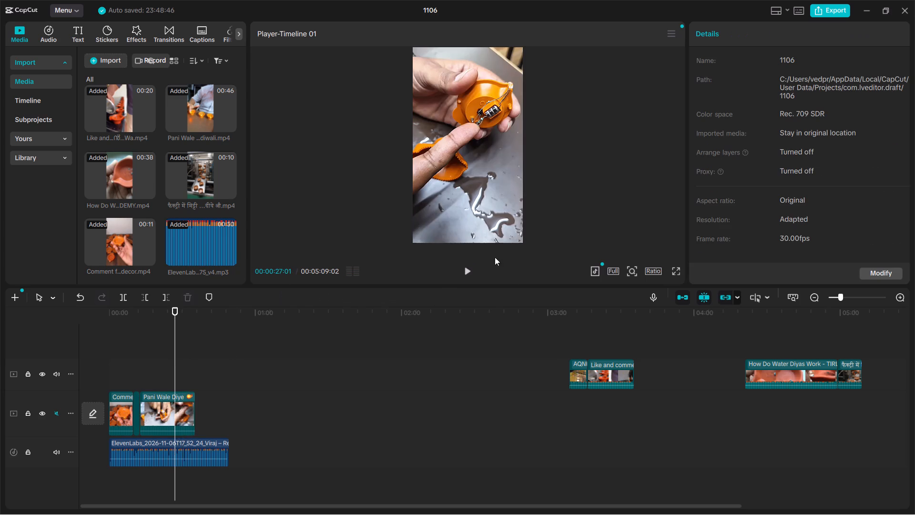
pyautogui.click(465, 270)
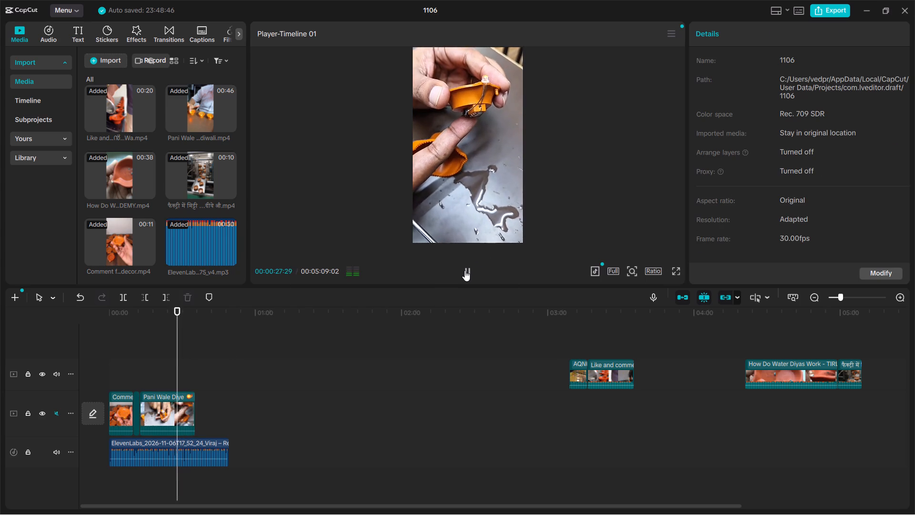
pyautogui.click(465, 270)
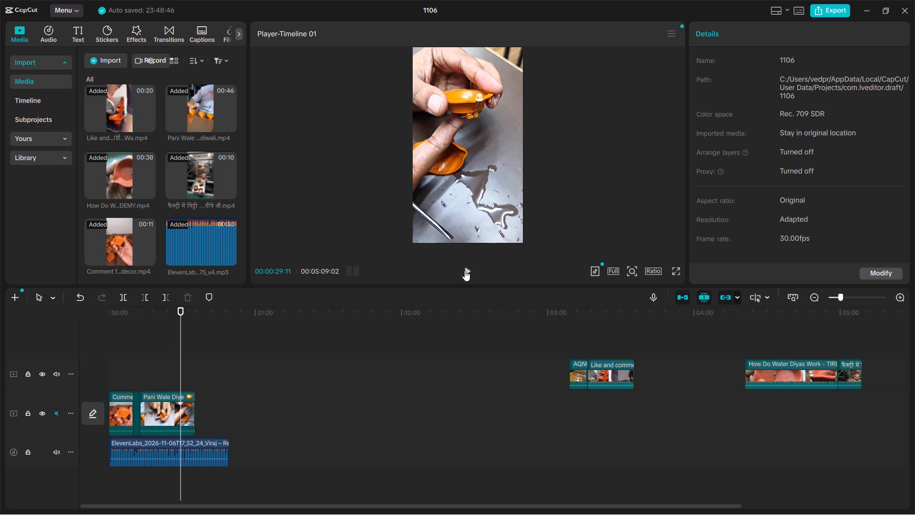
pyautogui.click(465, 270)
pyautogui.click(465, 270)
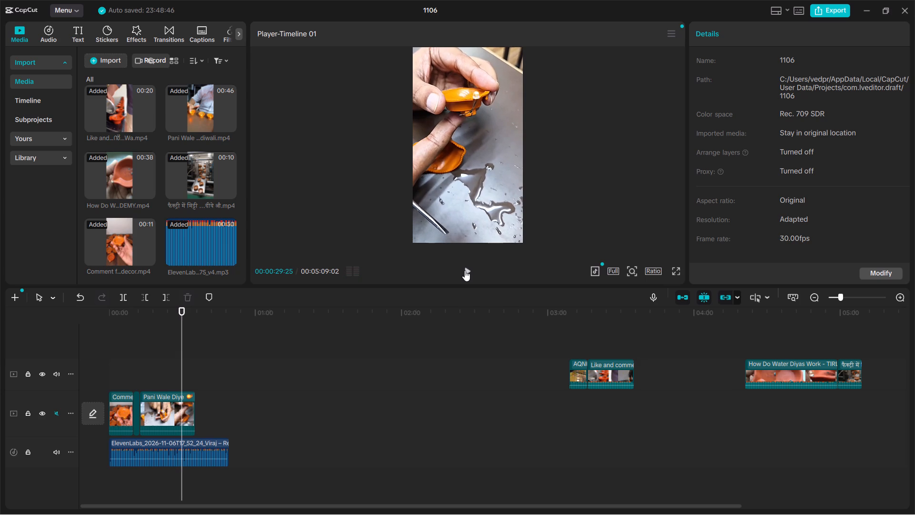
pyautogui.click(190, 398)
pyautogui.moveTo(194, 403); pyautogui.dragTo(186, 406)
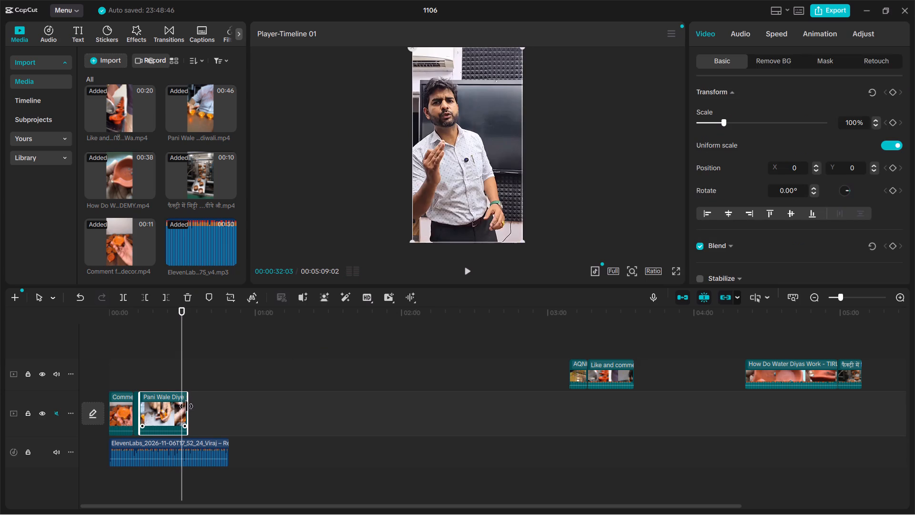
pyautogui.moveTo(186, 406); pyautogui.dragTo(183, 408)
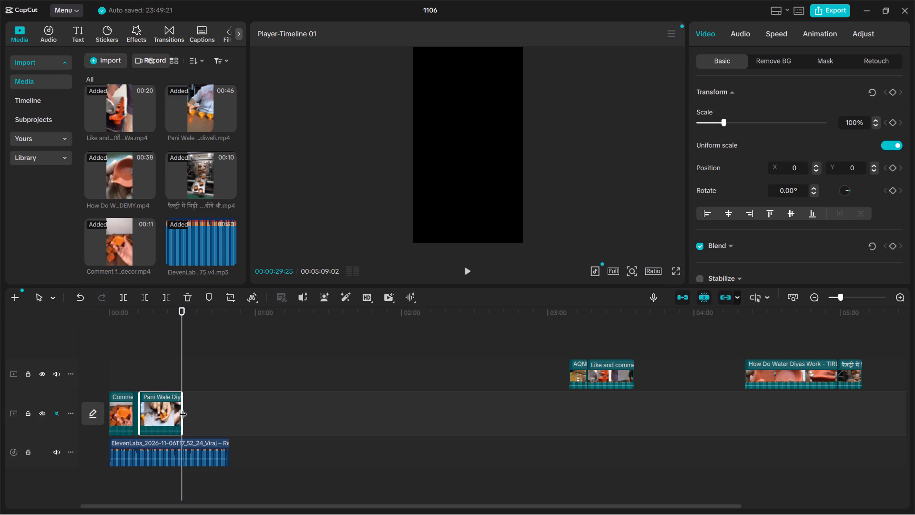
# Play on to 00:00:31:11, then move the clay-diya factory clip from the upper track to directly after the disassembly segment.
pyautogui.click(465, 273)
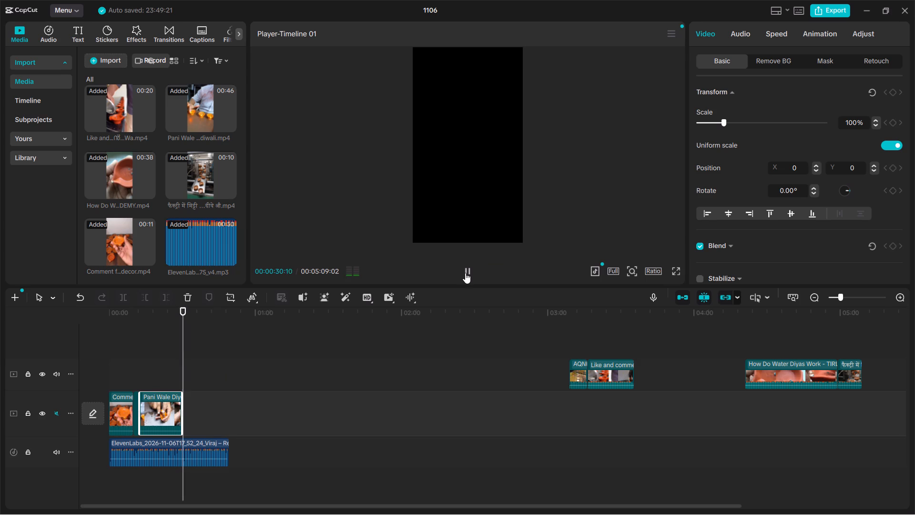
pyautogui.click(465, 273)
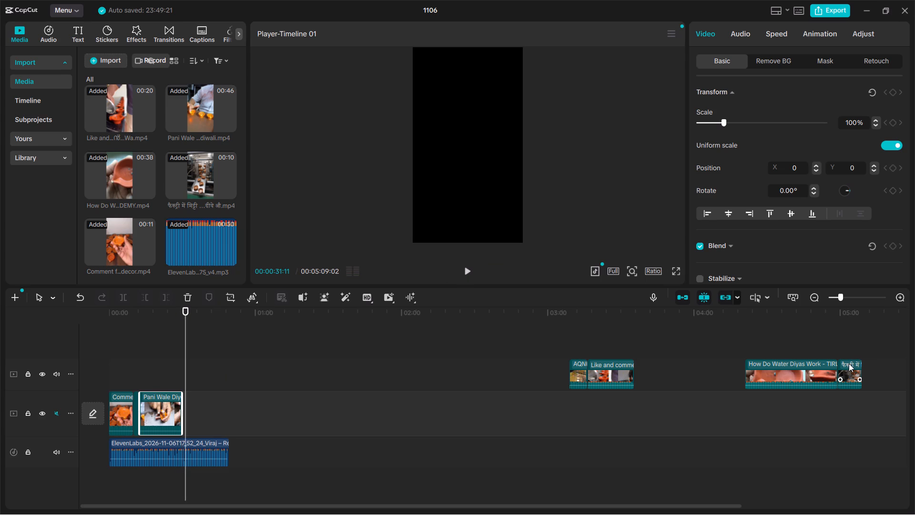
pyautogui.moveTo(849, 363); pyautogui.dragTo(860, 412)
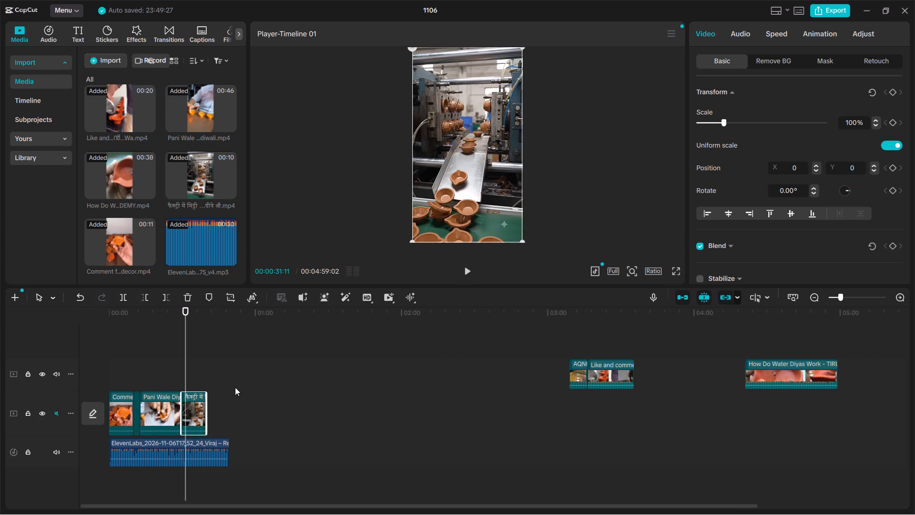
# Play the clay-diya factory clip against the voice-over and trim its start so it opens on the workers' assembly-line shot.
pyautogui.click(181, 364)
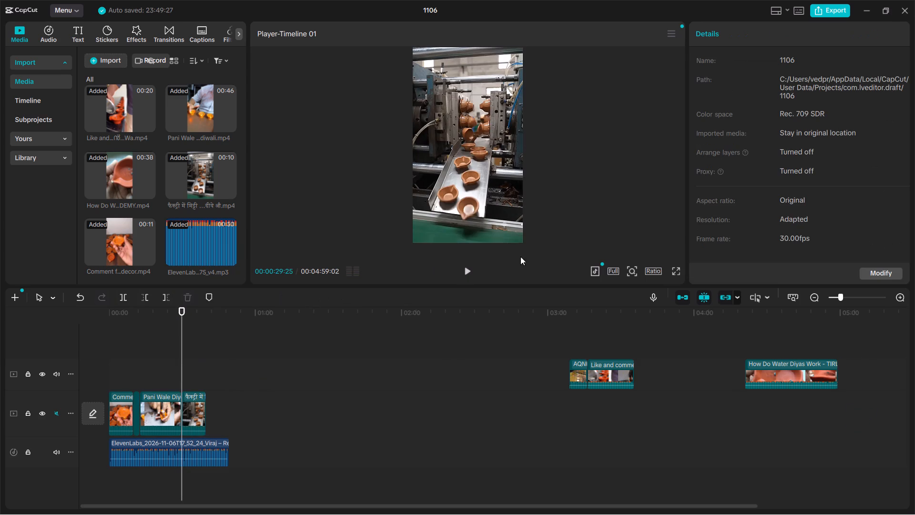
pyautogui.click(469, 269)
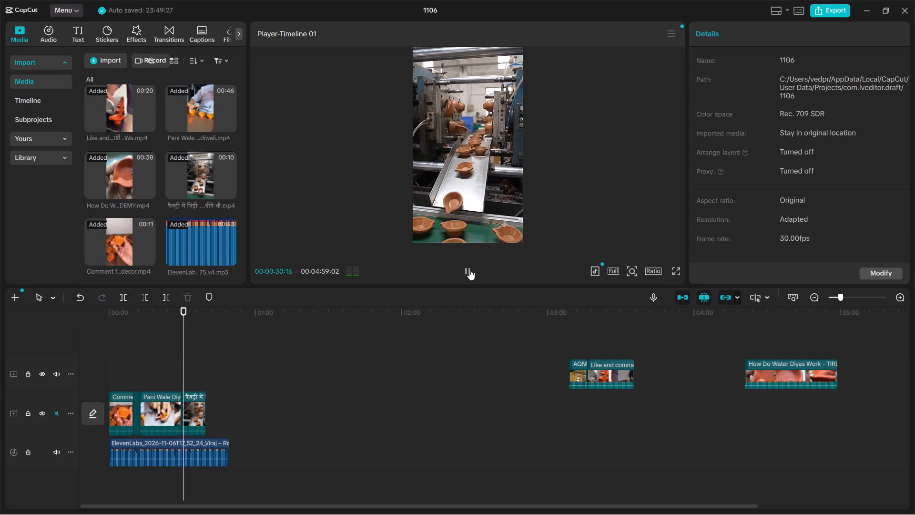
pyautogui.click(469, 269)
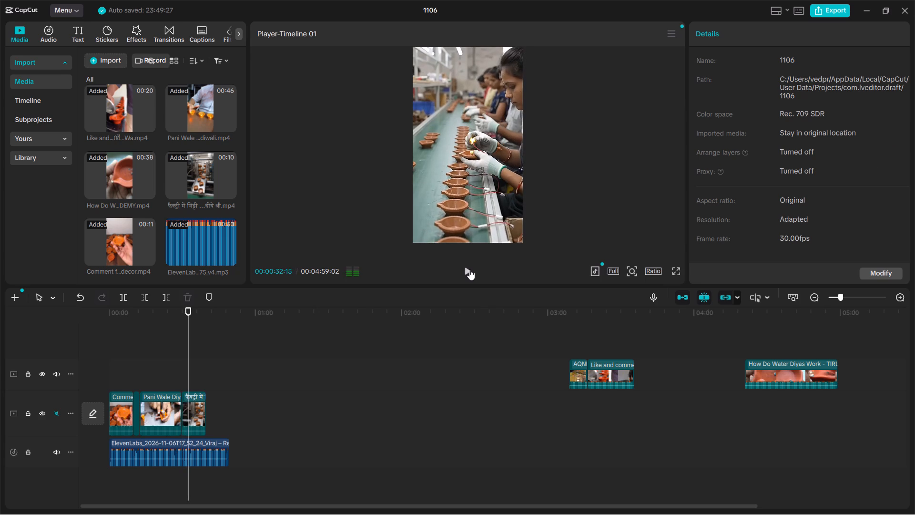
pyautogui.click(202, 392)
pyautogui.moveTo(181, 399); pyautogui.dragTo(185, 400)
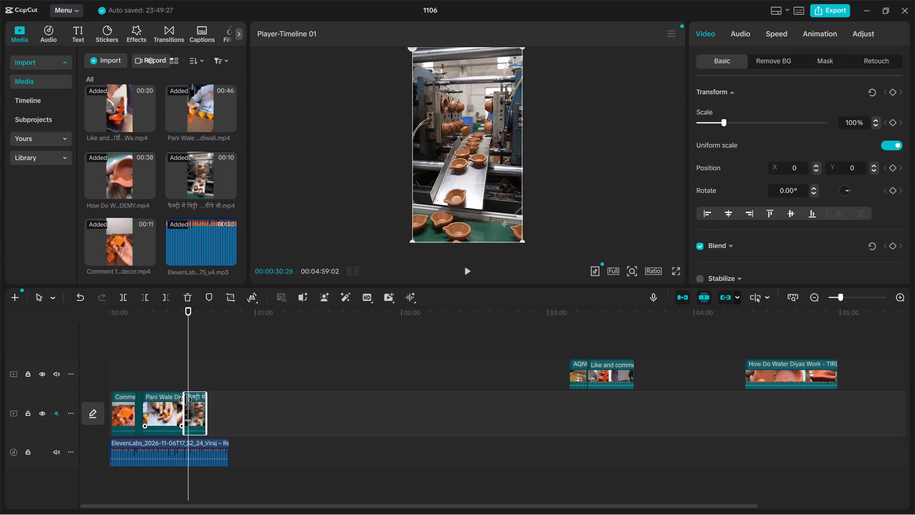
pyautogui.moveTo(185, 400); pyautogui.dragTo(188, 400)
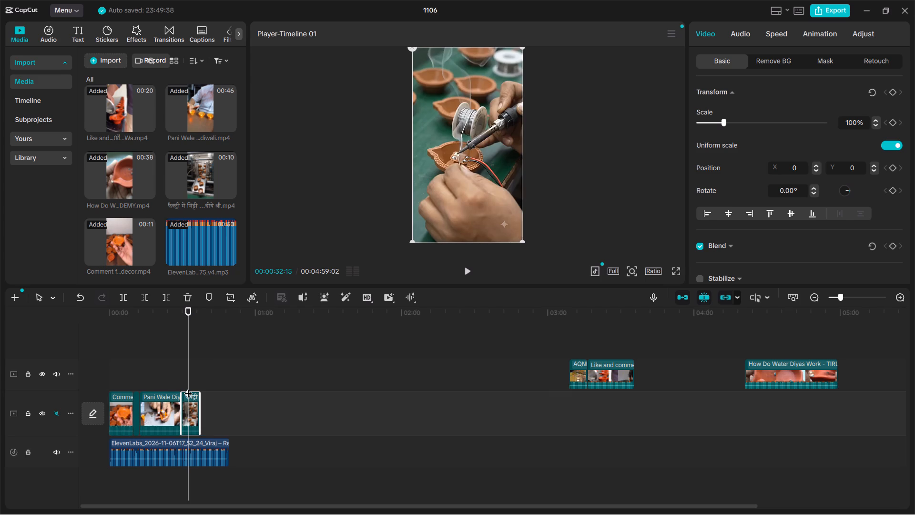
pyautogui.moveTo(188, 387); pyautogui.dragTo(183, 389)
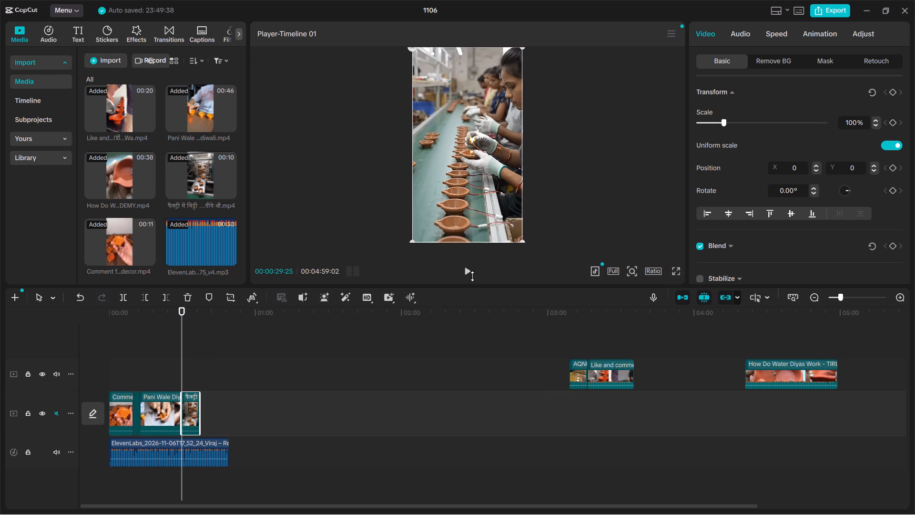
# Replay the trimmed factory clip, and move it off the main track onto a new top track at about 02:05.
pyautogui.click(467, 273)
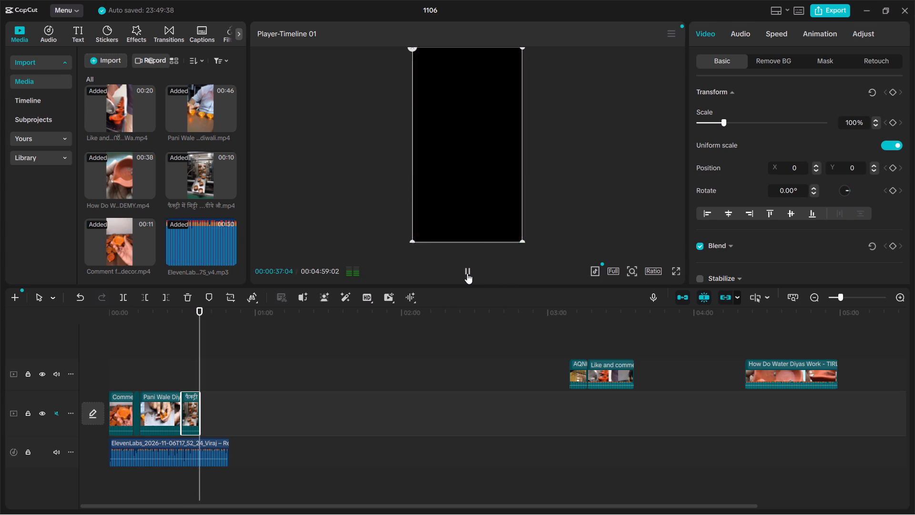
pyautogui.click(467, 273)
pyautogui.moveTo(189, 396); pyautogui.dragTo(280, 368)
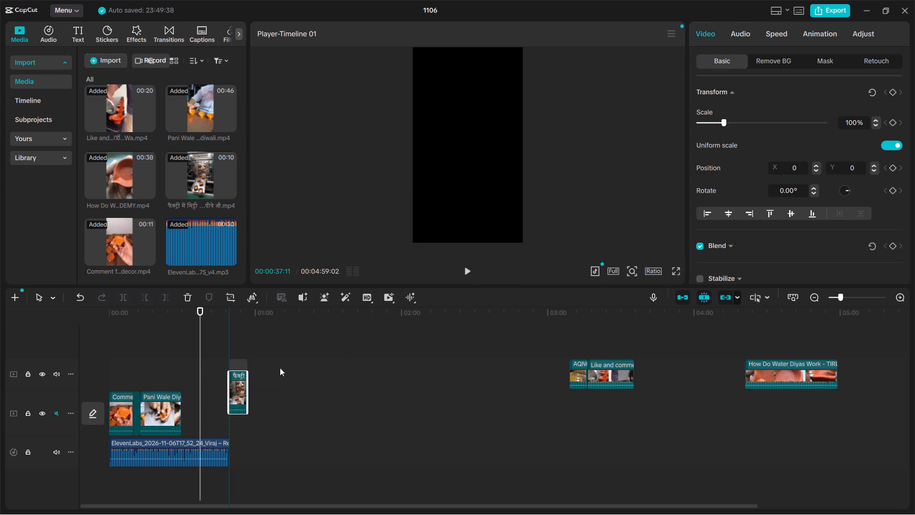
pyautogui.moveTo(280, 368); pyautogui.dragTo(422, 352)
# Skim the unused upper-track clips for suitable footage, and replay the main track from the beginning to 00:00:18:05 against the voice-over.
pyautogui.click(574, 367)
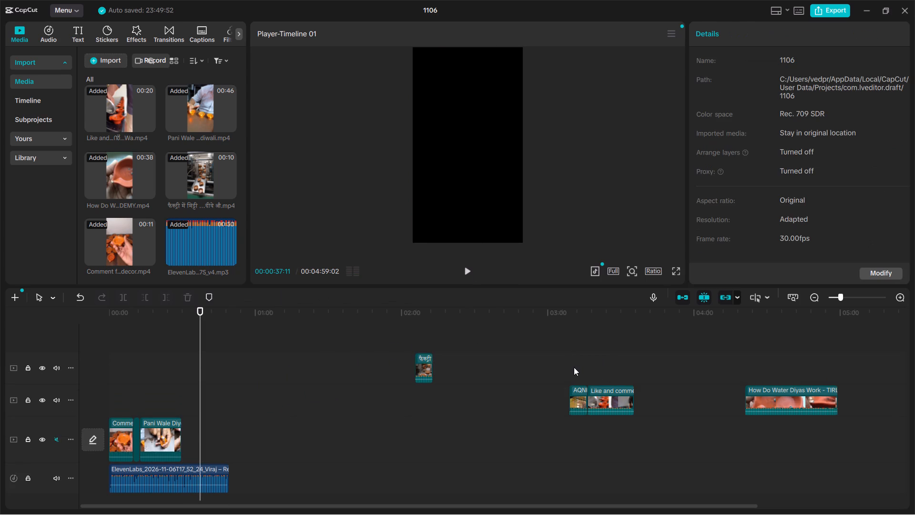
pyautogui.moveTo(574, 367); pyautogui.dragTo(594, 367)
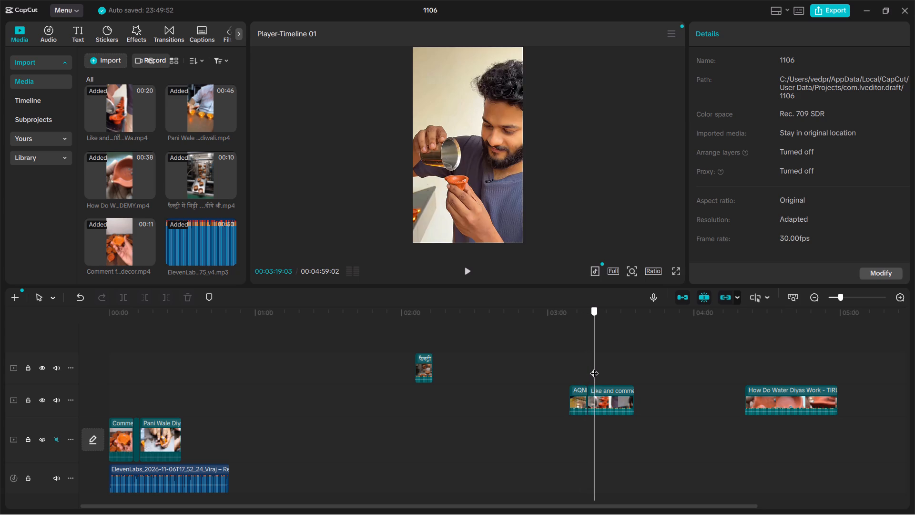
pyautogui.moveTo(594, 367); pyautogui.dragTo(608, 366)
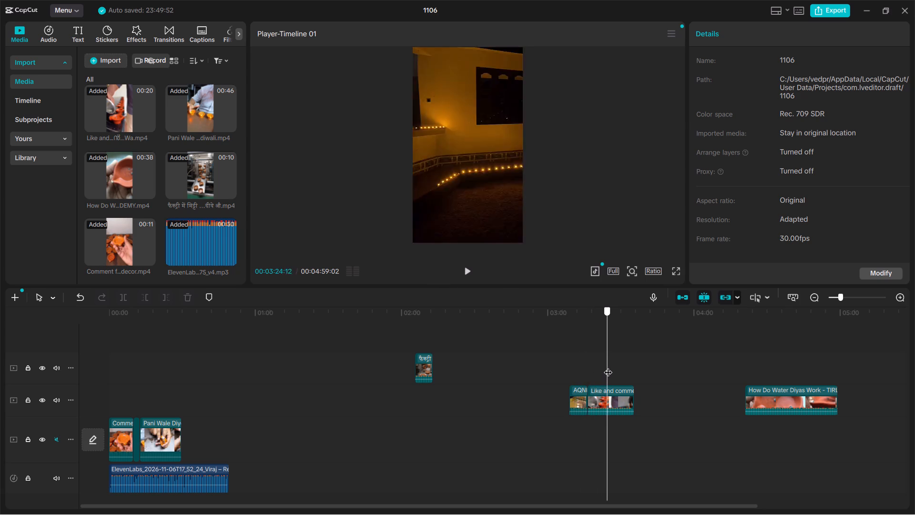
pyautogui.moveTo(608, 366); pyautogui.dragTo(797, 371)
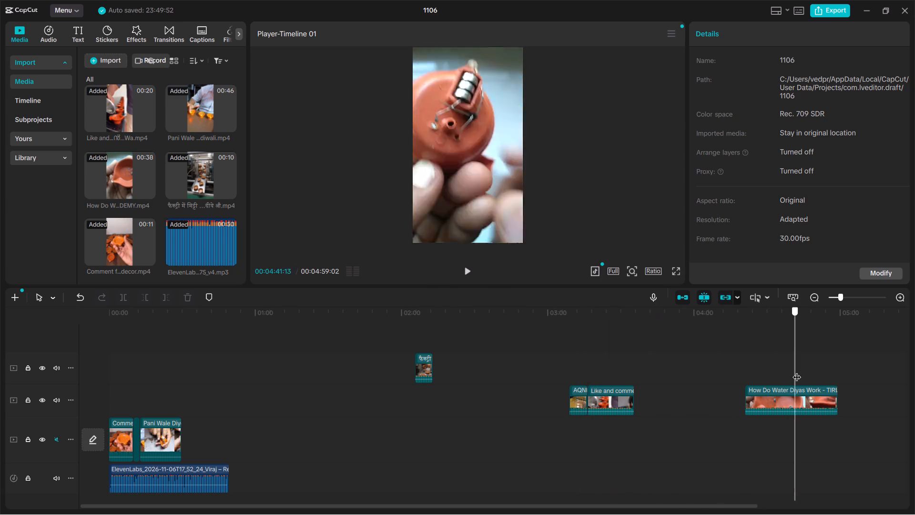
pyautogui.moveTo(797, 371); pyautogui.dragTo(795, 374)
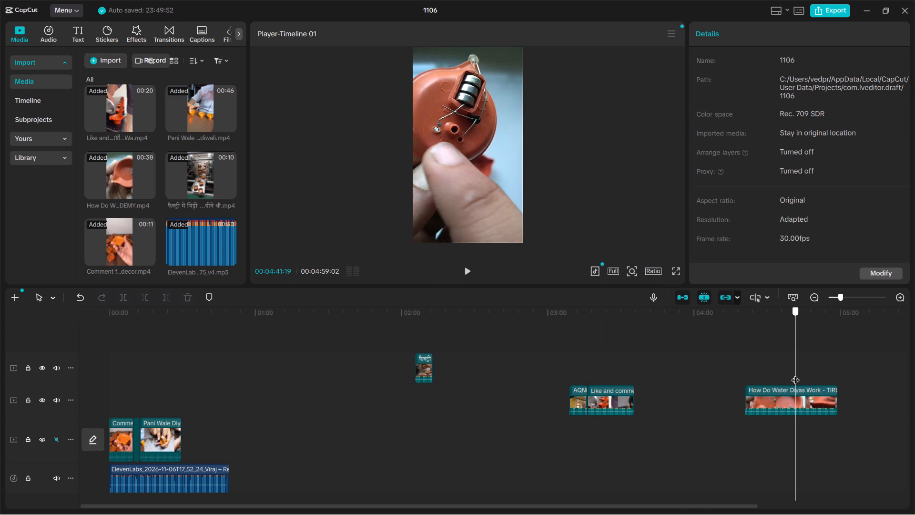
pyautogui.click(140, 367)
pyautogui.moveTo(140, 367); pyautogui.dragTo(106, 374)
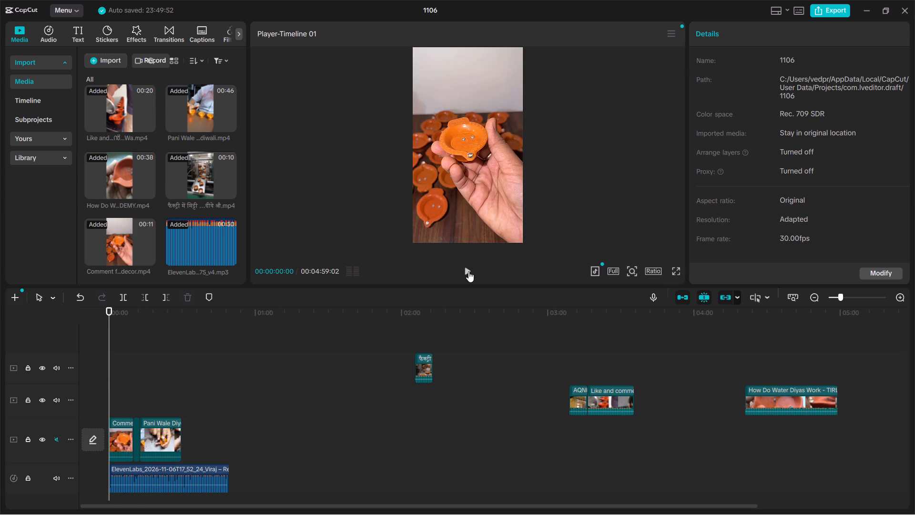
pyautogui.click(469, 270)
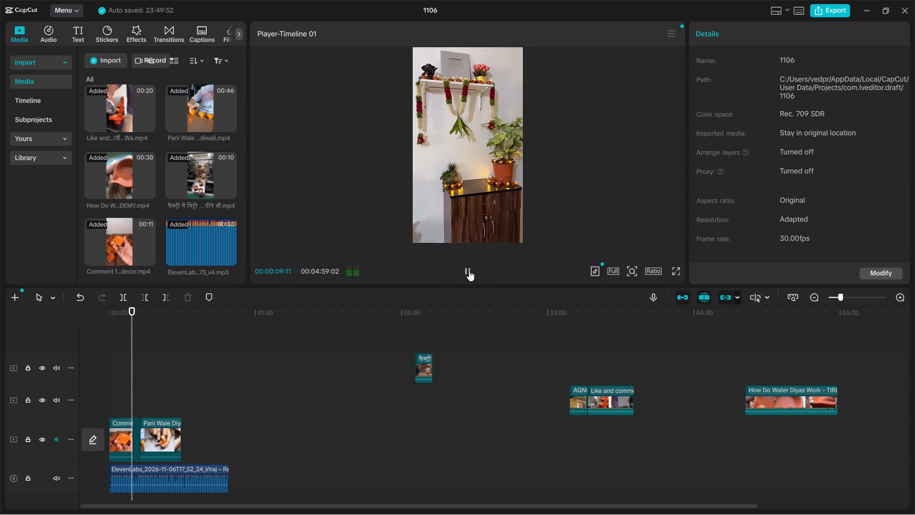
pyautogui.click(469, 270)
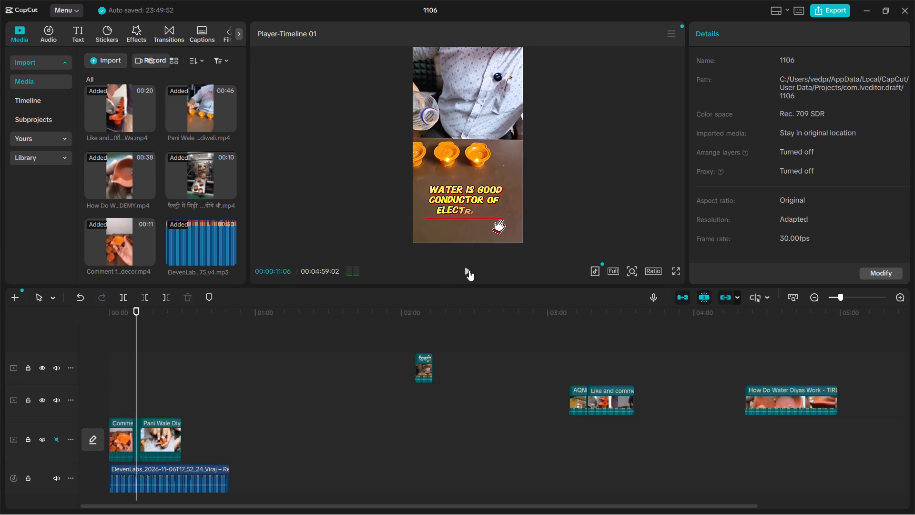
pyautogui.click(469, 270)
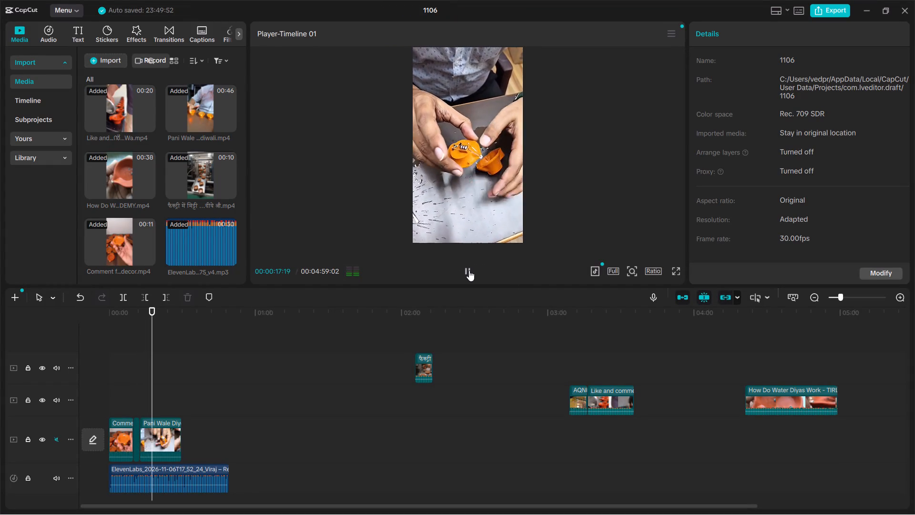
pyautogui.click(469, 270)
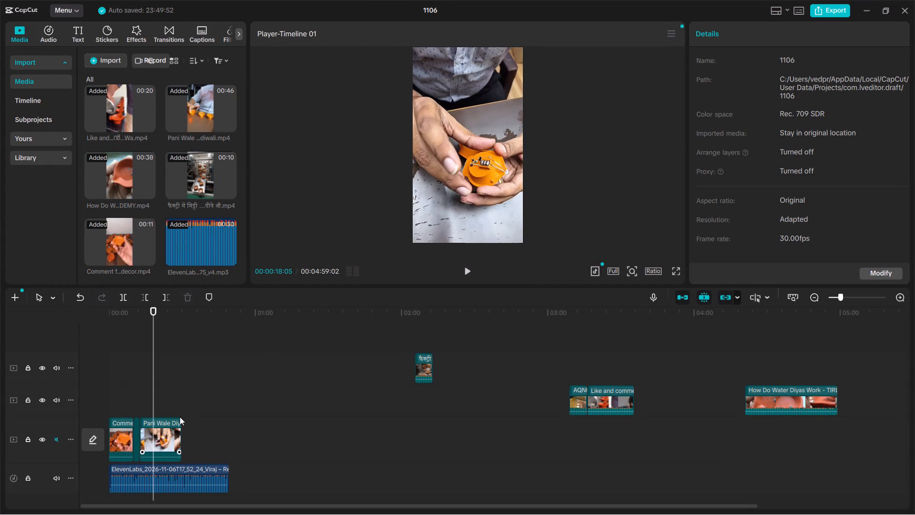
# Replace the disassembly "Pani Wale Diye" segment with the "How Do Water Diyas Work" clip, setting the segment aside on the top track at about 01:20.
pyautogui.click(180, 417)
pyautogui.moveTo(164, 422); pyautogui.dragTo(260, 386)
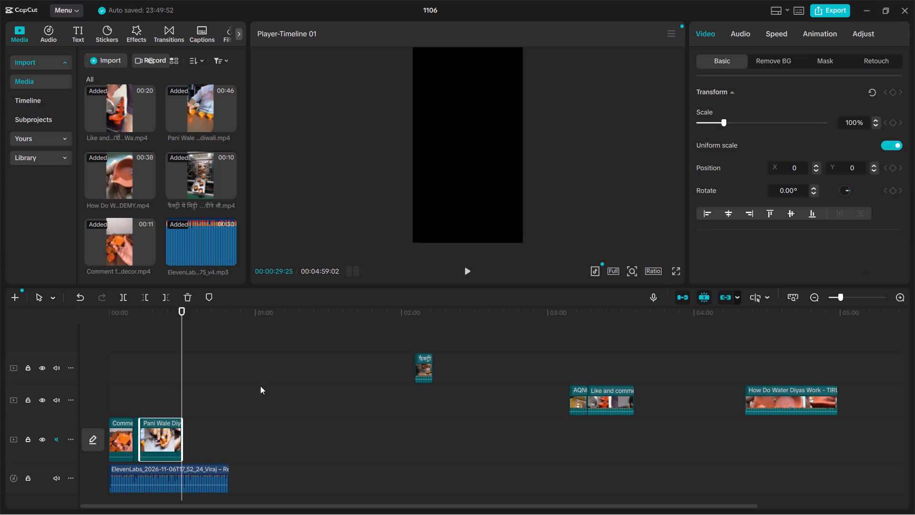
pyautogui.moveTo(260, 386); pyautogui.dragTo(327, 365)
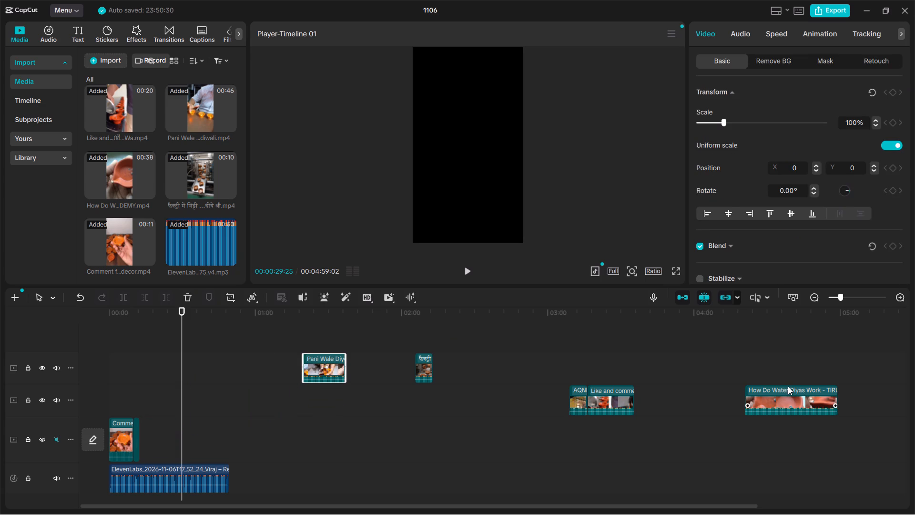
pyautogui.moveTo(788, 386); pyautogui.dragTo(785, 434)
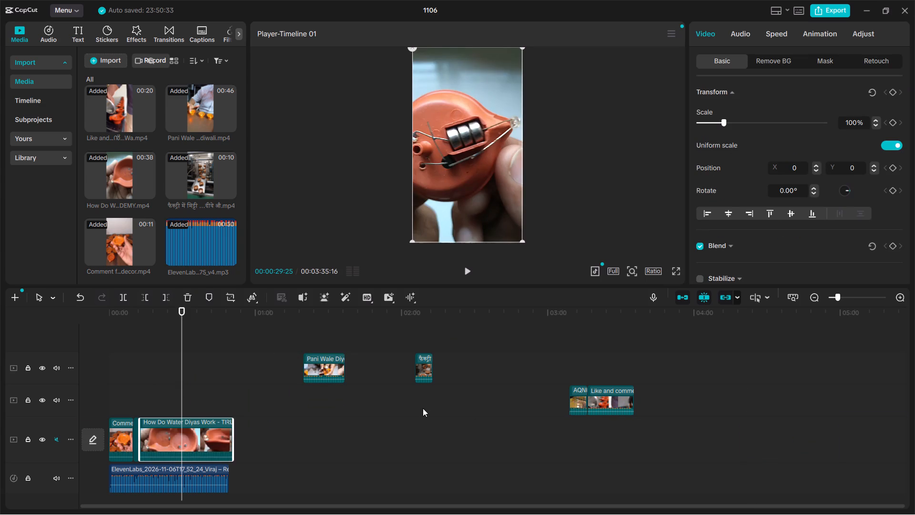
# Play the "How Do Water Diyas Work" clip from 00:00:12:21 against the voice-over and split it at 00:00:29:17.
pyautogui.click(139, 397)
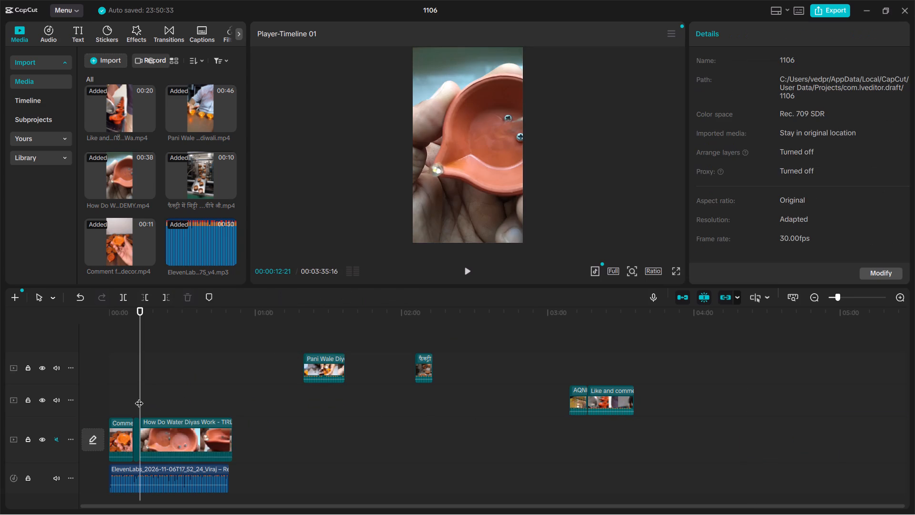
pyautogui.click(466, 270)
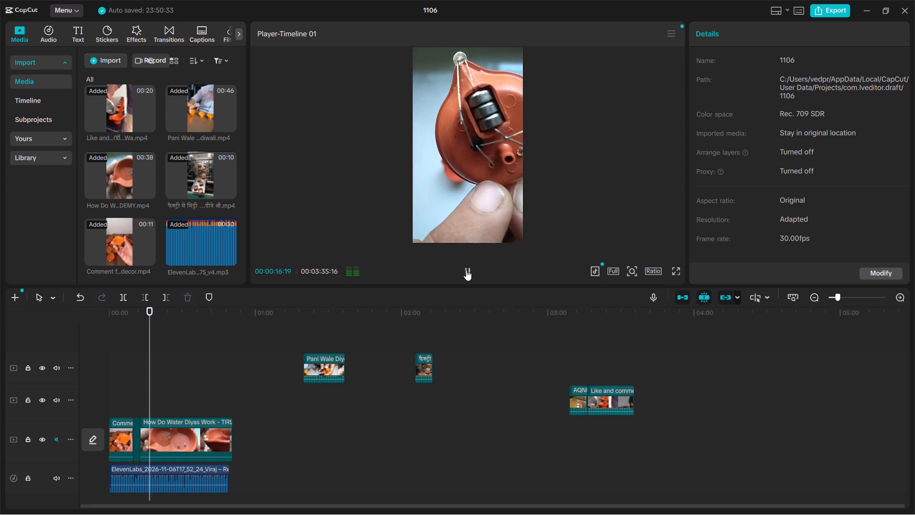
pyautogui.click(466, 270)
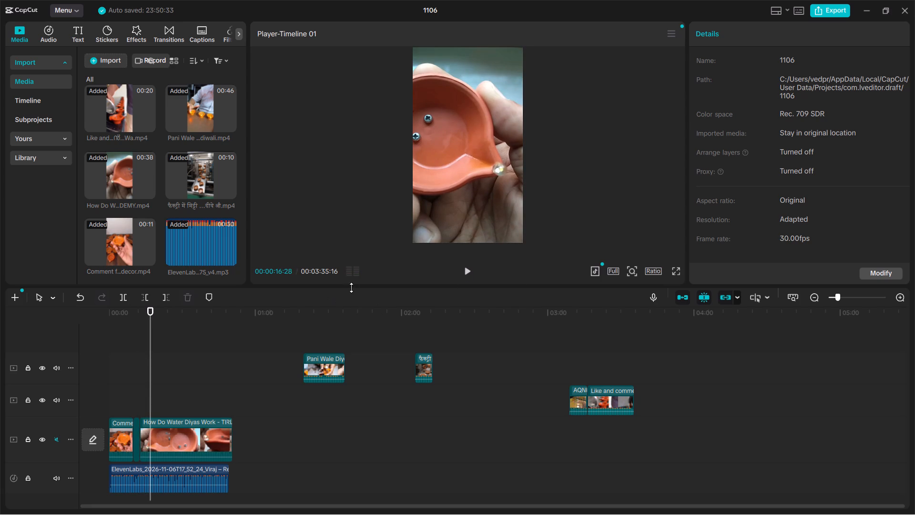
pyautogui.click(470, 271)
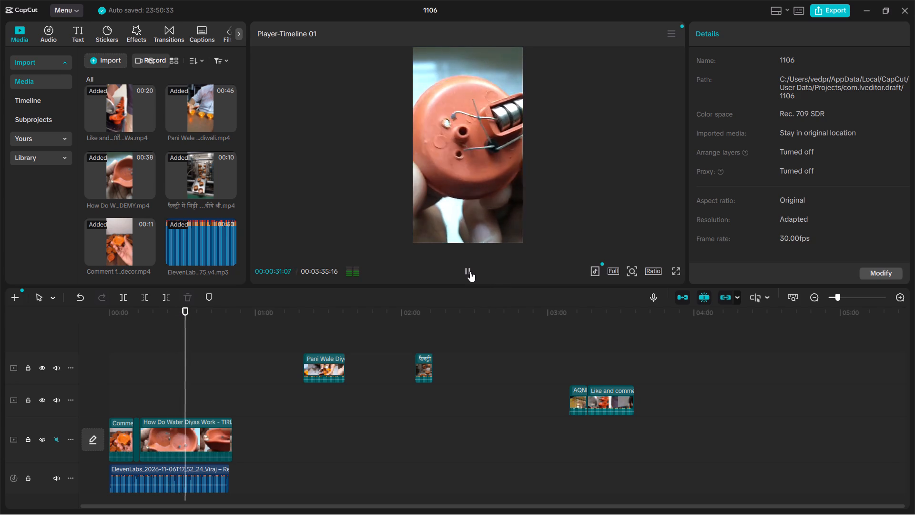
pyautogui.click(470, 271)
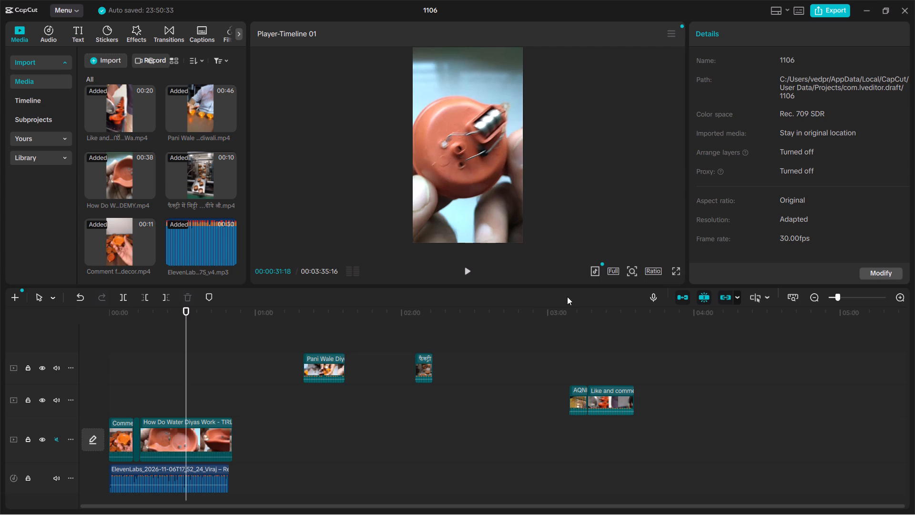
pyautogui.click(468, 273)
pyautogui.click(468, 273)
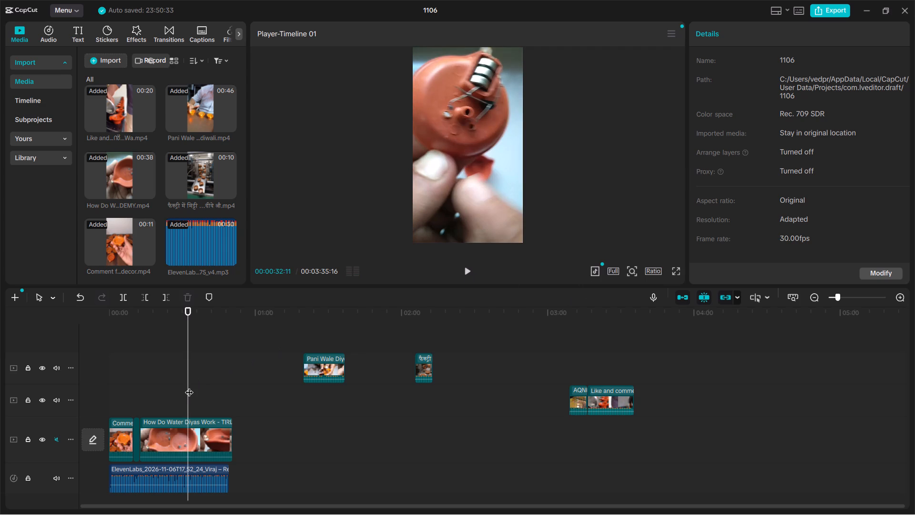
pyautogui.moveTo(189, 386); pyautogui.dragTo(183, 388)
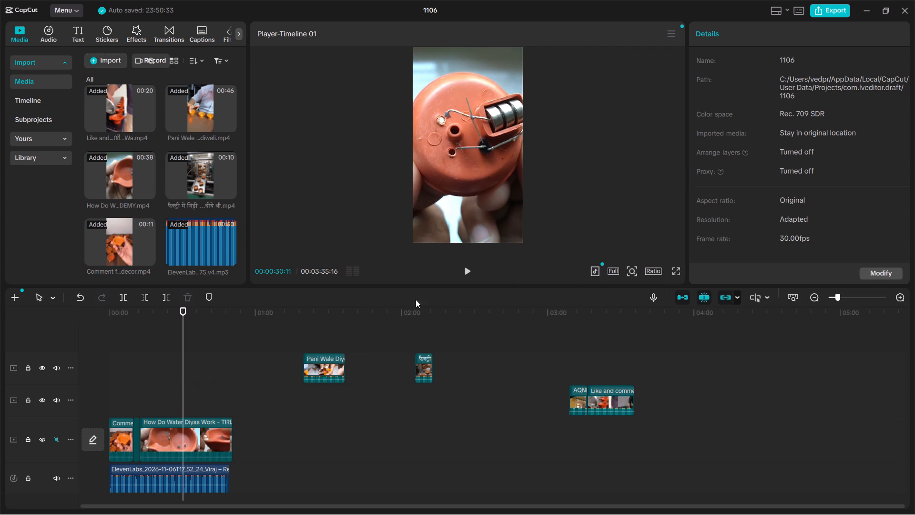
pyautogui.click(469, 268)
pyautogui.click(469, 268)
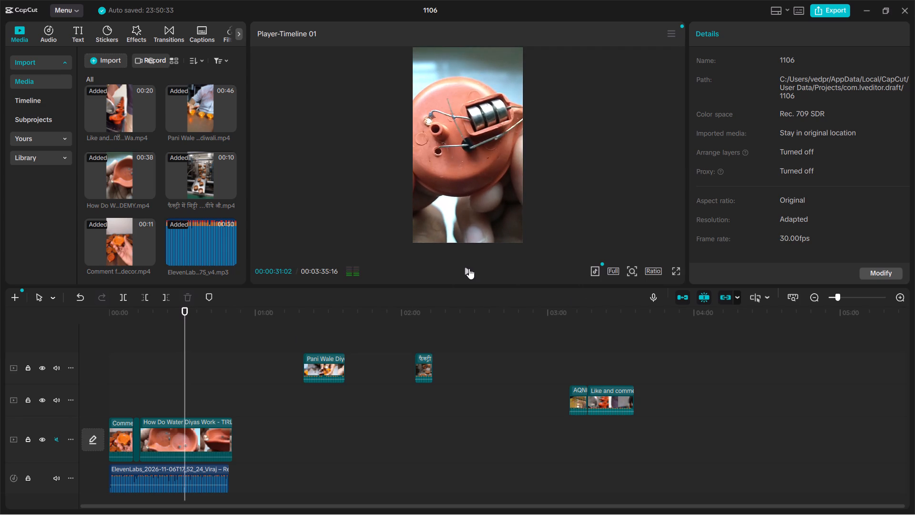
pyautogui.click(183, 348)
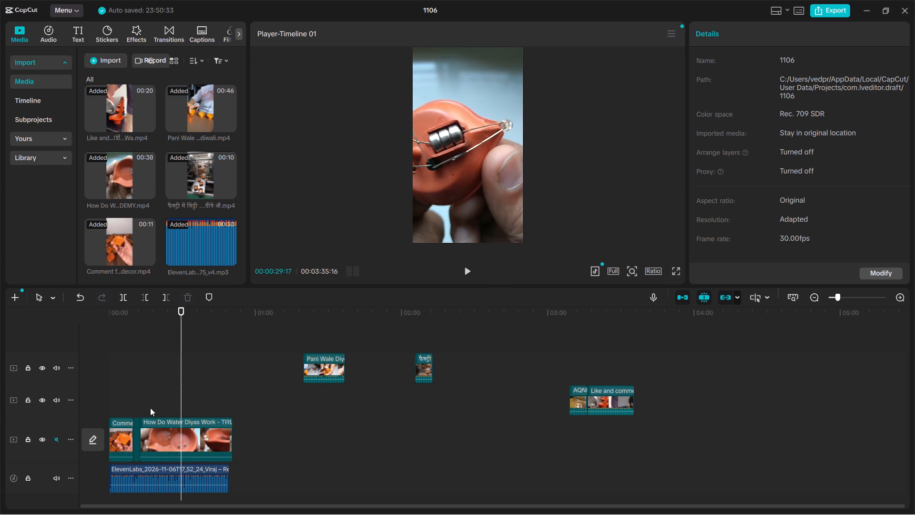
pyautogui.click(149, 421)
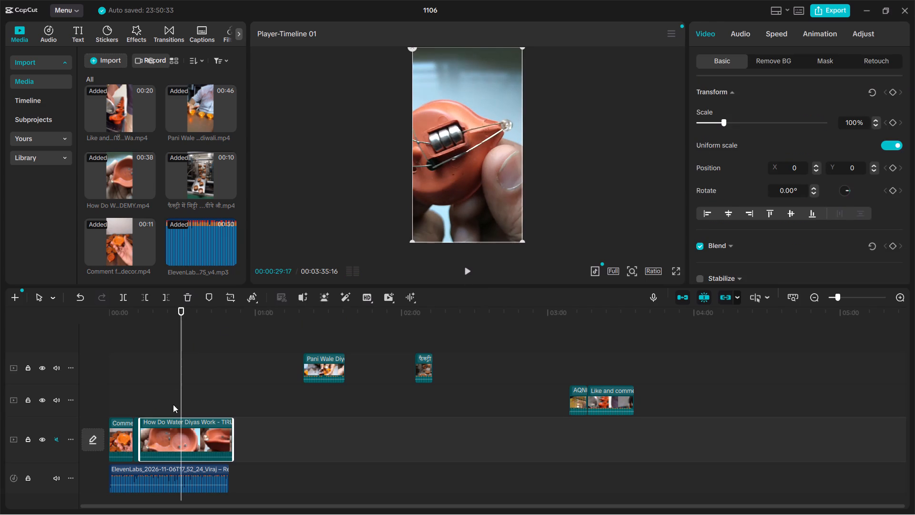
pyautogui.click(126, 297)
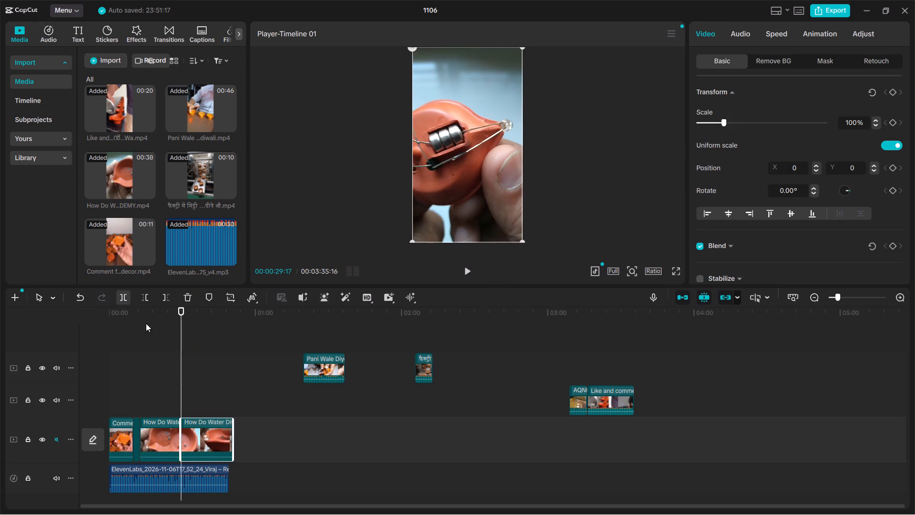
# Move both "How Do Water Diyas Work" segments off the main track, placing them back to back on the upper track from about 02:04.
pyautogui.moveTo(152, 422); pyautogui.dragTo(385, 401)
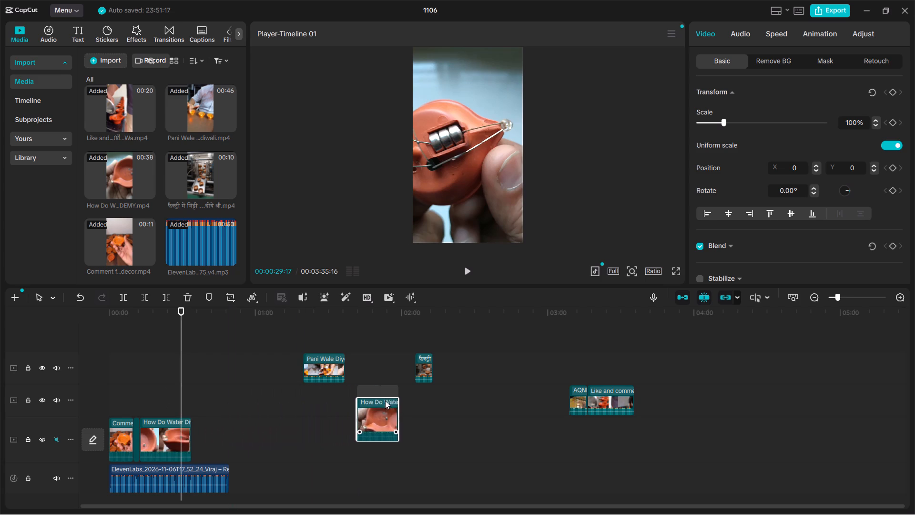
pyautogui.moveTo(385, 401); pyautogui.dragTo(424, 401)
pyautogui.moveTo(155, 423); pyautogui.dragTo(498, 427)
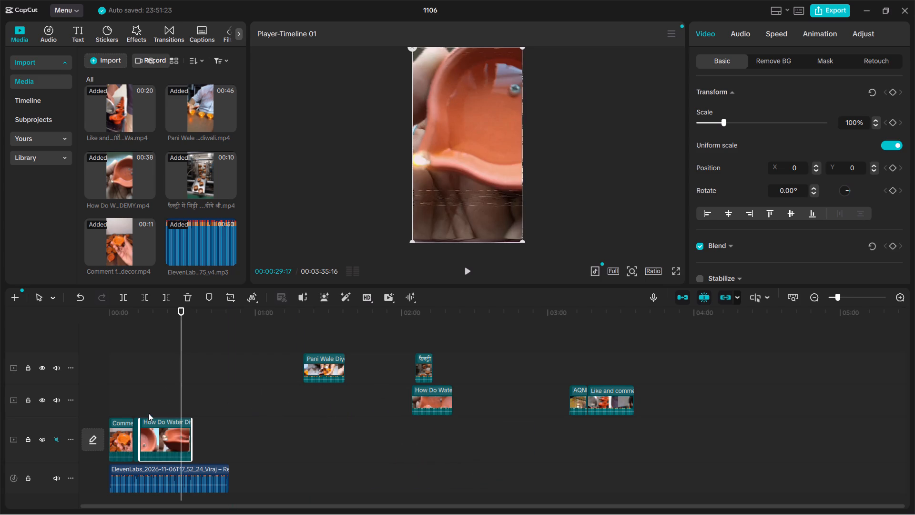
pyautogui.moveTo(156, 425); pyautogui.dragTo(466, 393)
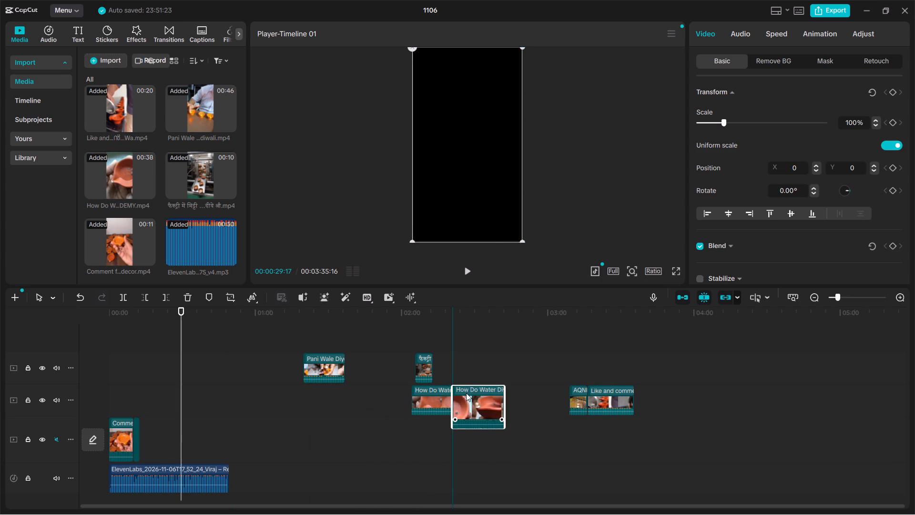
# Return the set-aside "Pani Wale Diye" segment to the main track at 00:00:12:21.
pyautogui.moveTo(323, 359); pyautogui.dragTo(319, 388)
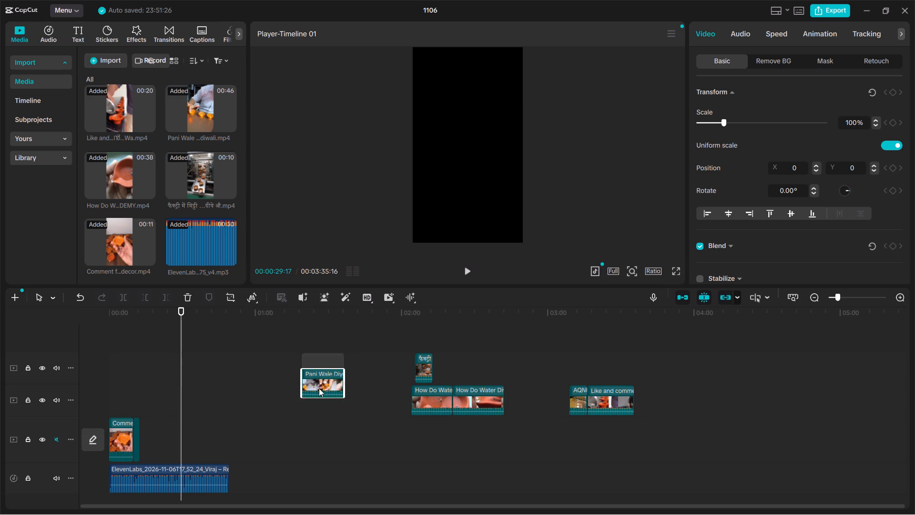
pyautogui.moveTo(319, 388); pyautogui.dragTo(295, 430)
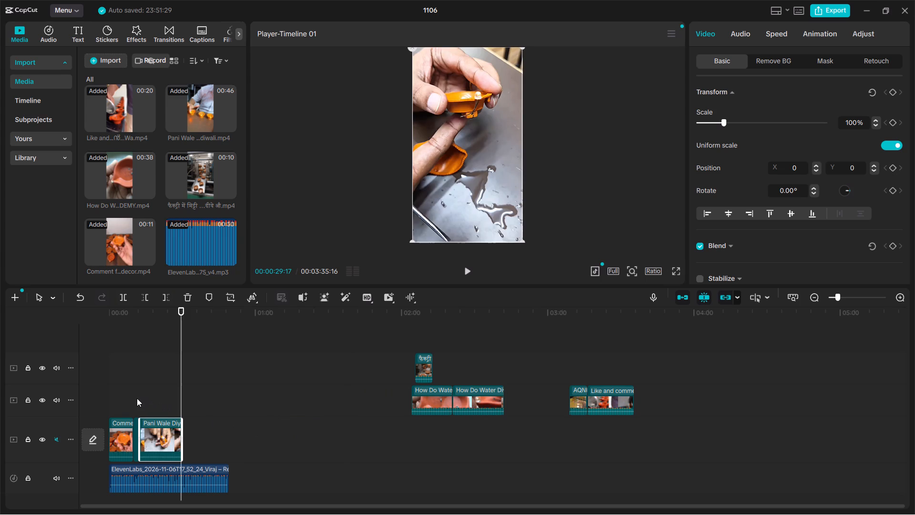
# Play the "Pani Wale Diye" segment from 00:00:12:21 against the voice-over, replaying the "Circuit Incomplete" passage to find a cut point.
pyautogui.click(137, 398)
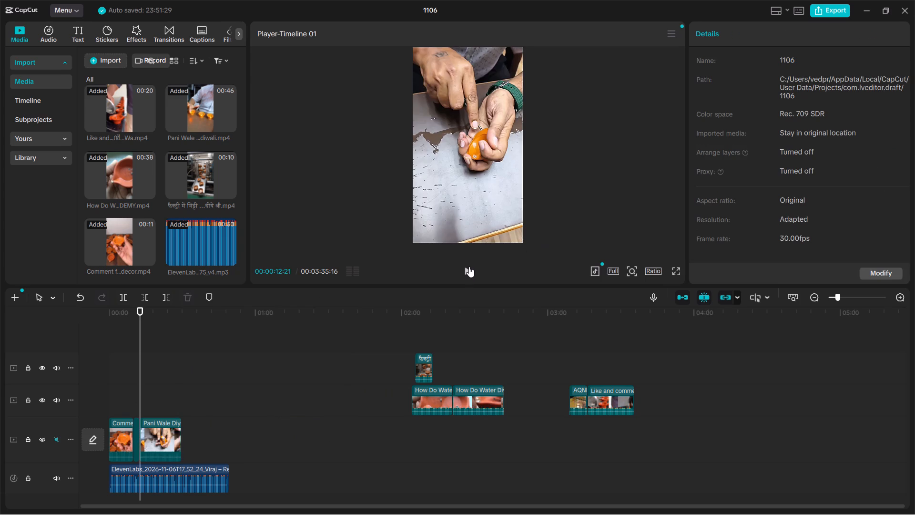
pyautogui.click(469, 267)
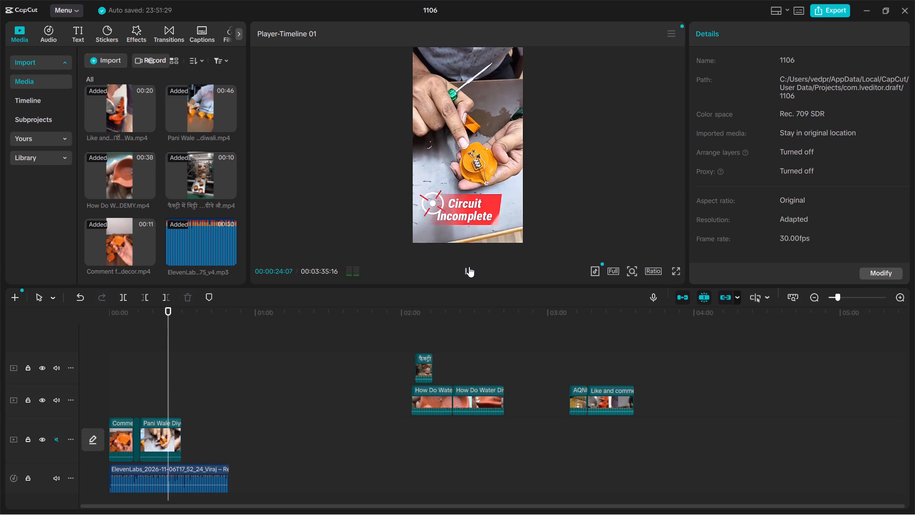
pyautogui.click(468, 268)
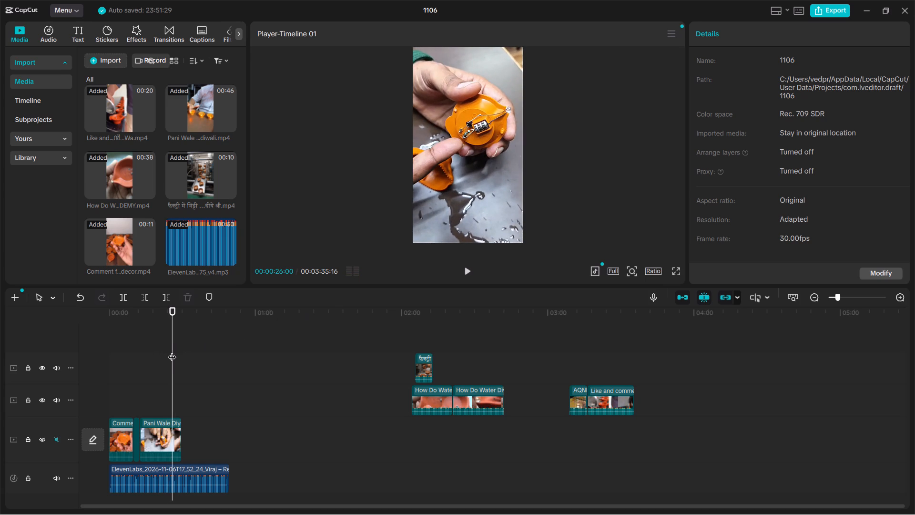
pyautogui.moveTo(172, 351); pyautogui.dragTo(165, 352)
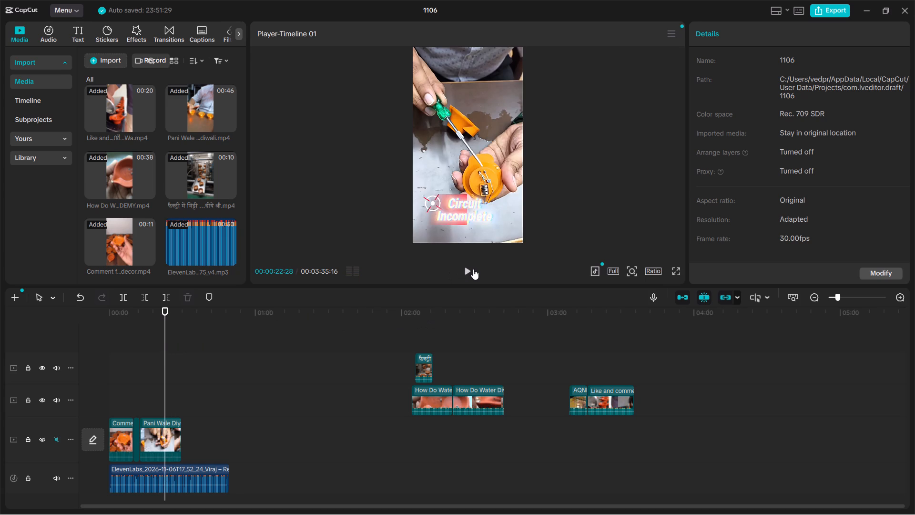
pyautogui.click(468, 264)
pyautogui.click(468, 264)
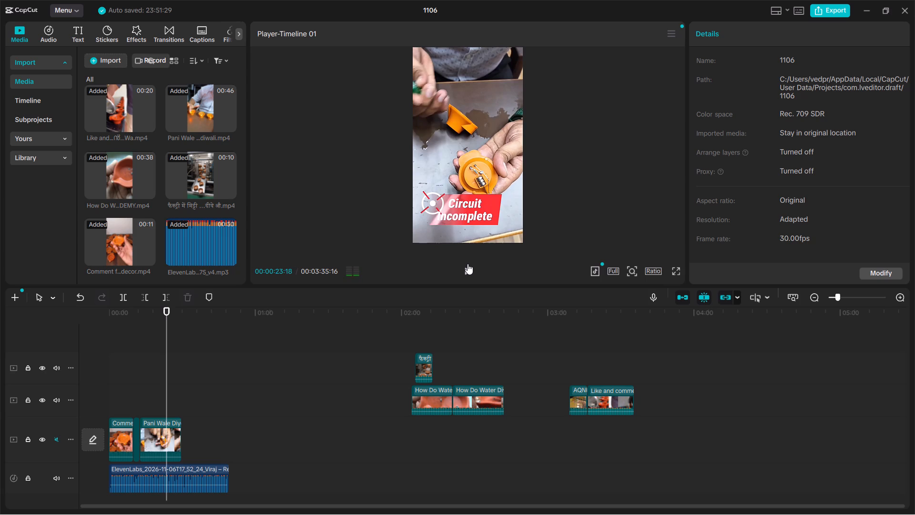
pyautogui.click(468, 264)
pyautogui.click(468, 264)
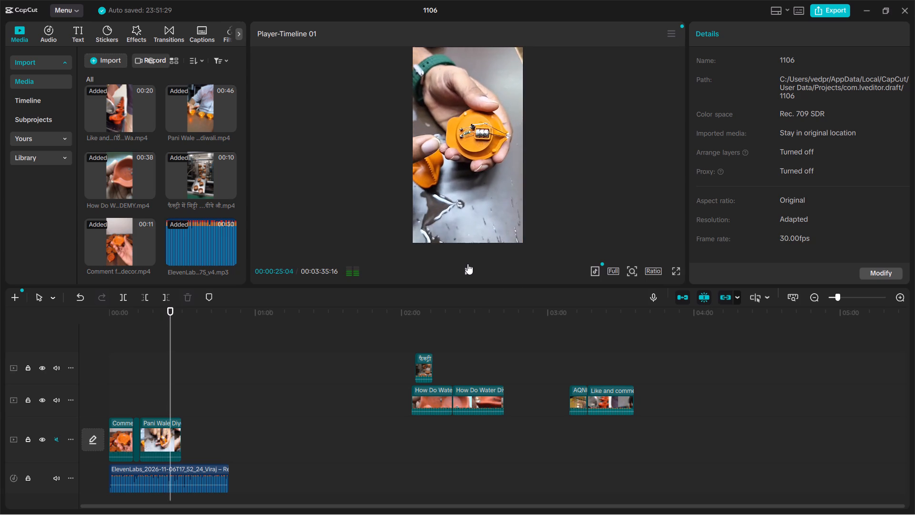
pyautogui.moveTo(170, 367); pyautogui.dragTo(163, 367)
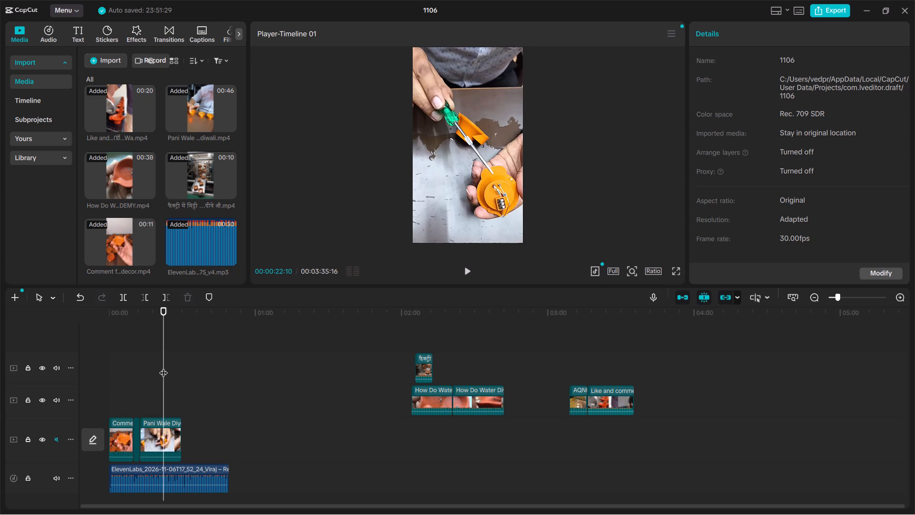
pyautogui.click(471, 264)
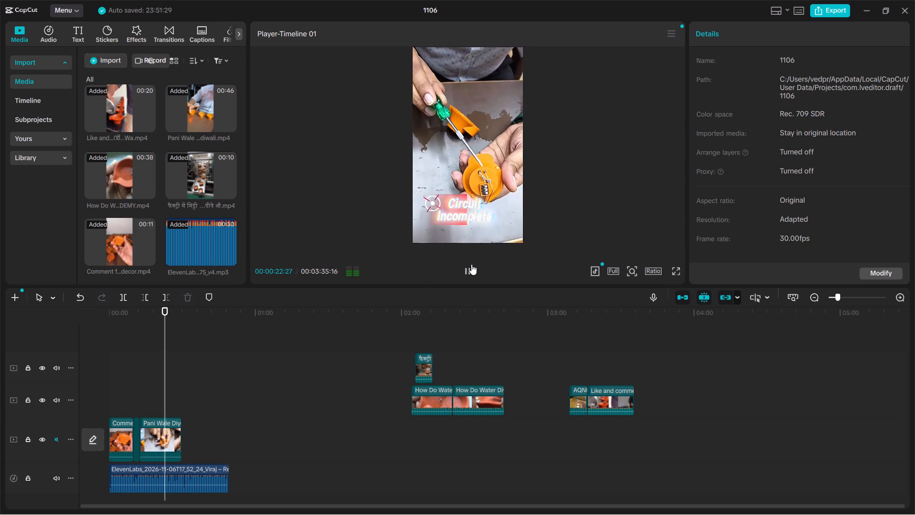
pyautogui.click(471, 264)
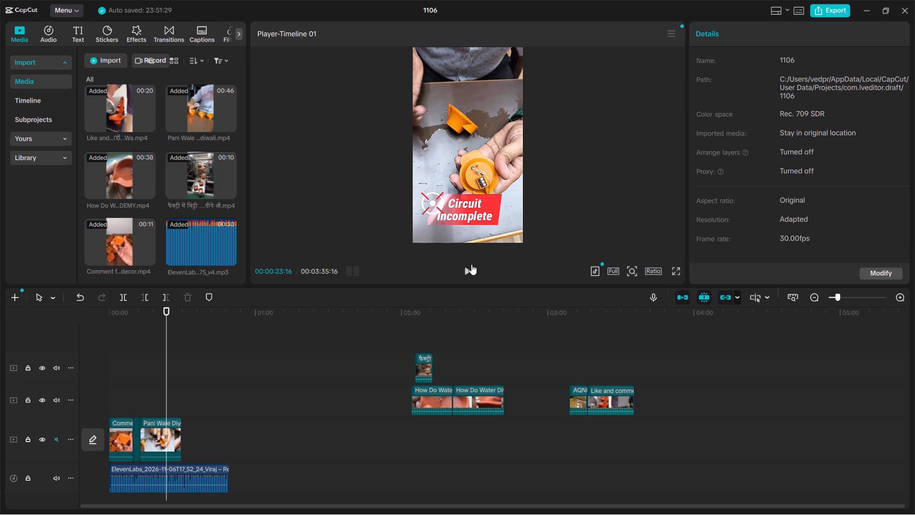
pyautogui.click(471, 264)
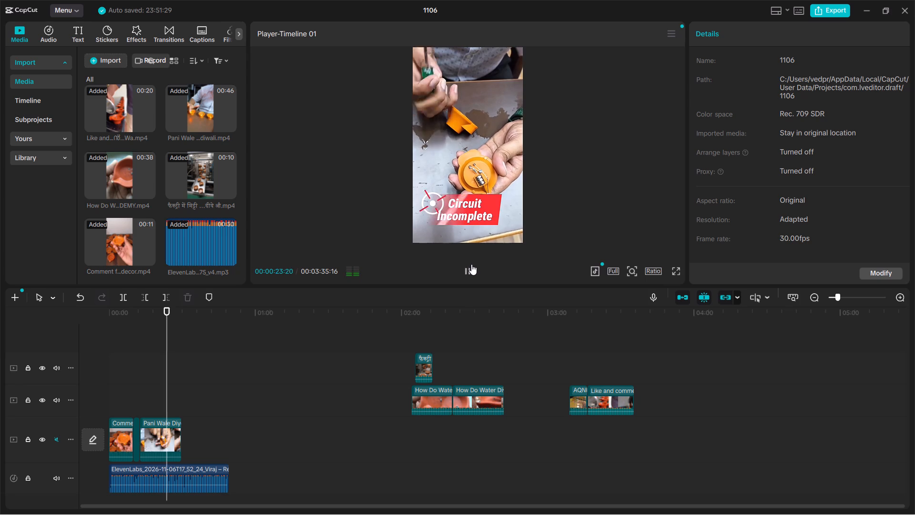
pyautogui.click(471, 264)
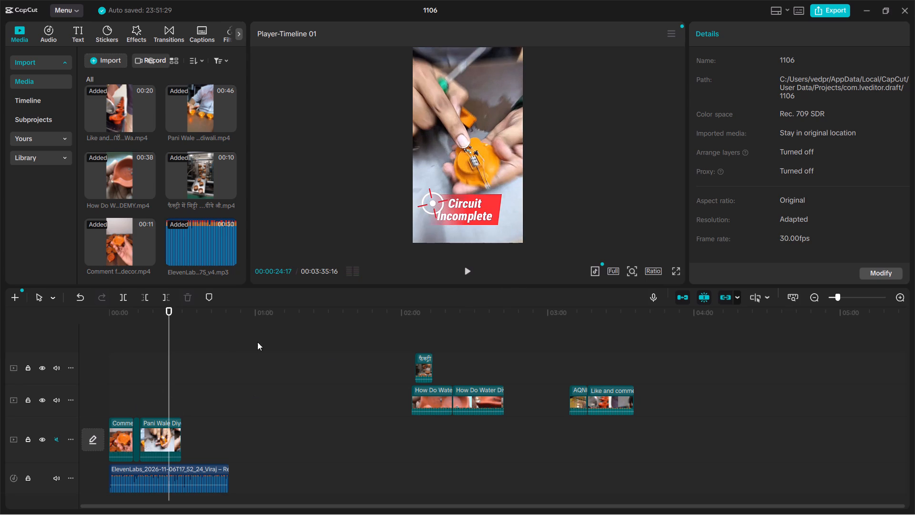
pyautogui.click(467, 271)
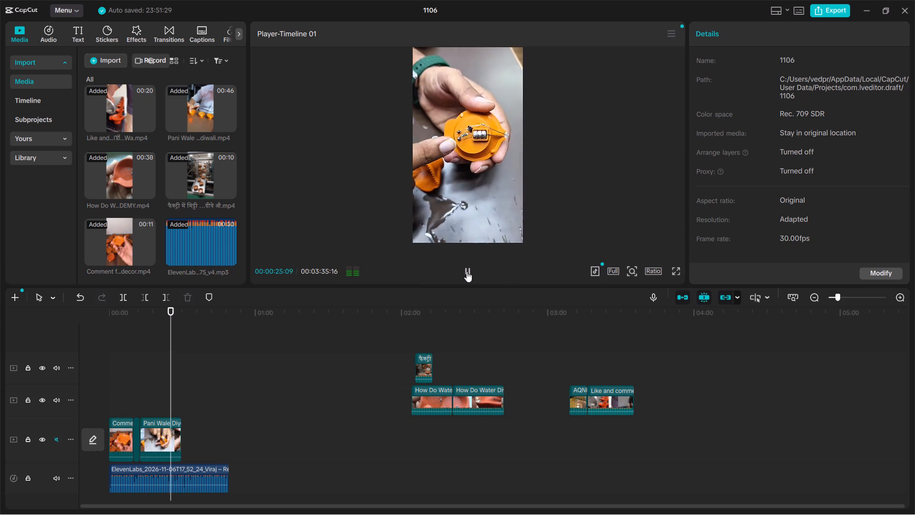
pyautogui.click(467, 271)
# Split the "Pani Wale Diye" segment at 00:00:24:04 and set its remainder aside on the top track at about 01:25.
pyautogui.moveTo(170, 358); pyautogui.dragTo(167, 358)
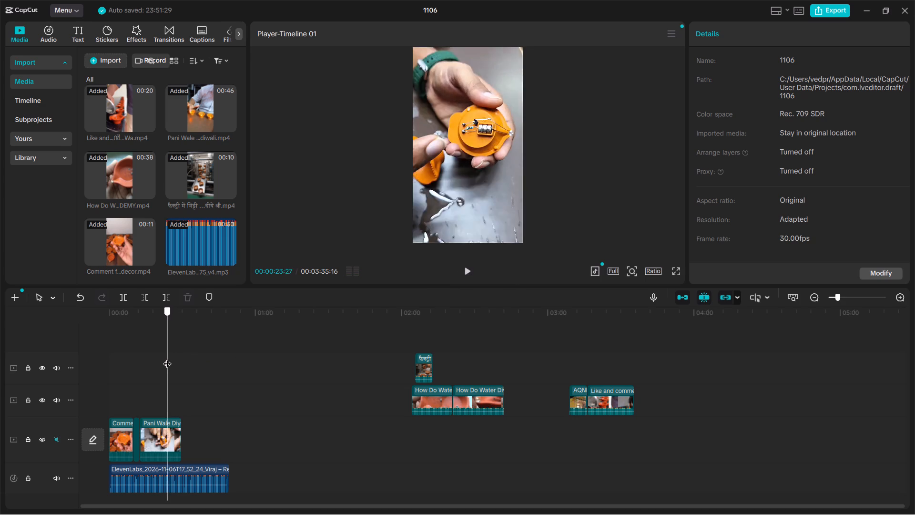
pyautogui.moveTo(167, 358); pyautogui.dragTo(163, 358)
pyautogui.click(466, 264)
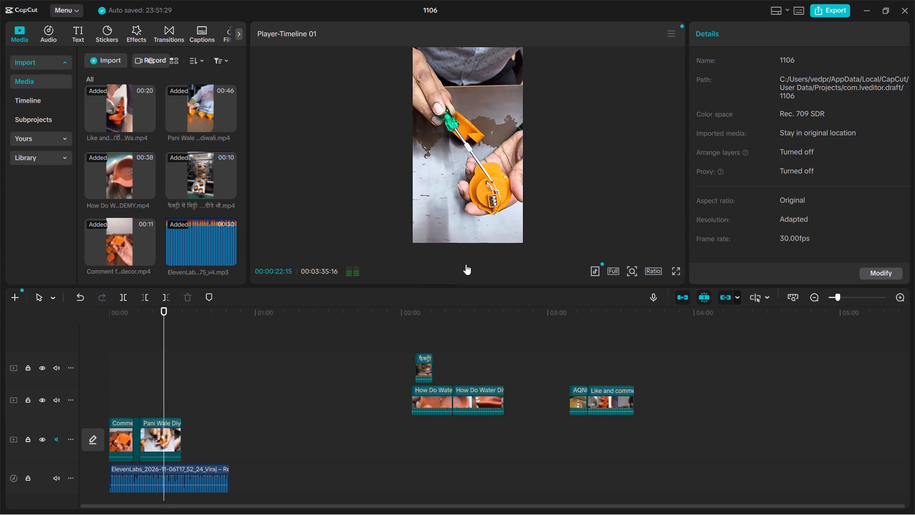
pyautogui.click(466, 264)
pyautogui.click(466, 264)
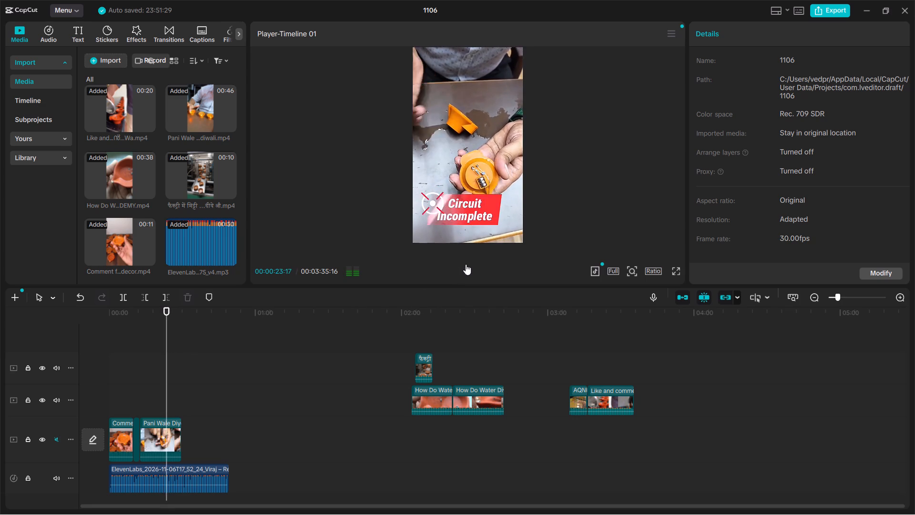
pyautogui.click(466, 264)
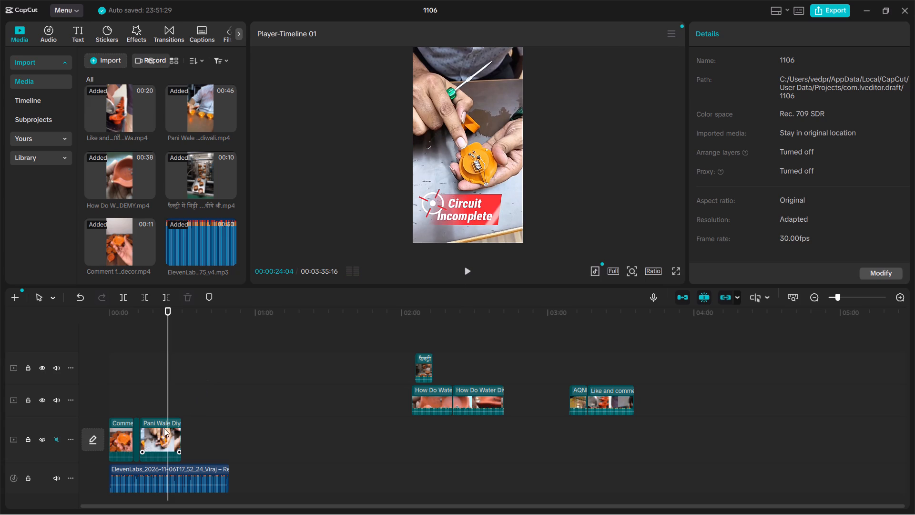
pyautogui.click(156, 428)
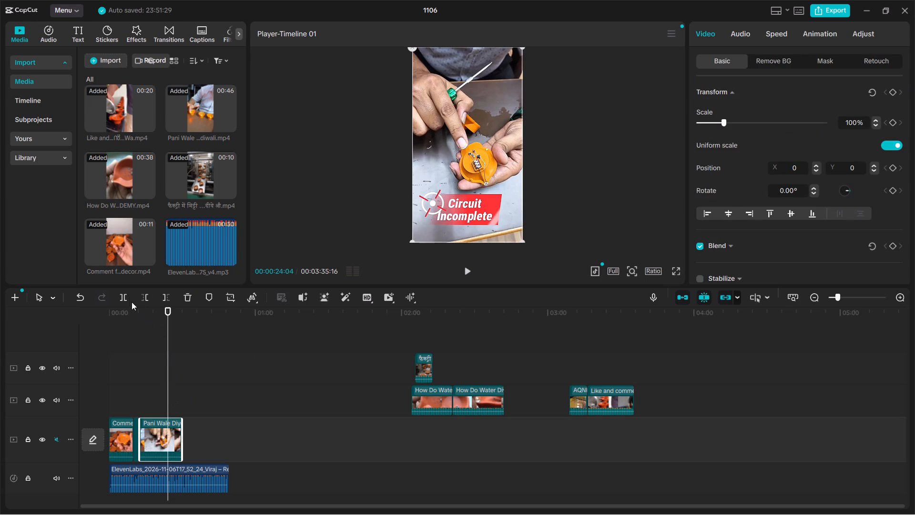
pyautogui.click(126, 295)
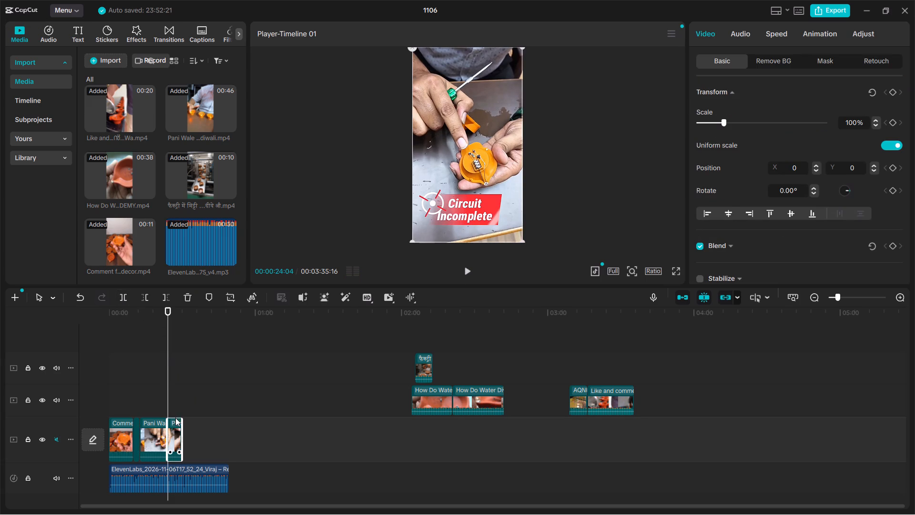
pyautogui.moveTo(175, 418); pyautogui.dragTo(325, 361)
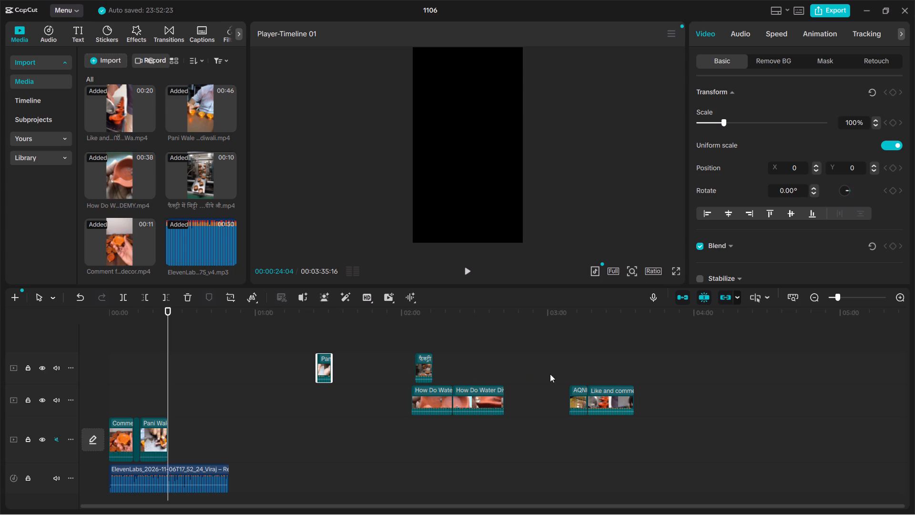
# Move the "Like and comment" clip onto the main track at 00:00:24:04 and trim about 4 seconds off its start.
pyautogui.moveTo(620, 386); pyautogui.dragTo(617, 409)
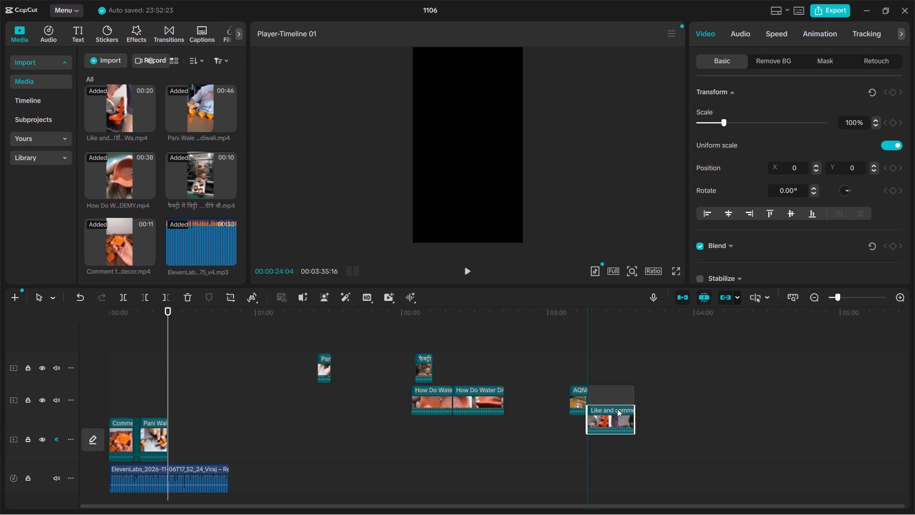
pyautogui.moveTo(617, 409); pyautogui.dragTo(613, 417)
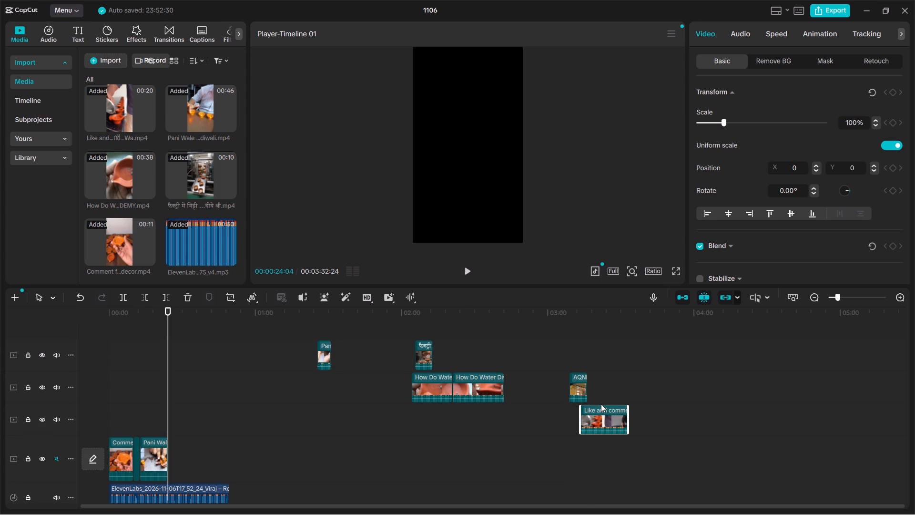
pyautogui.moveTo(594, 409); pyautogui.dragTo(590, 441)
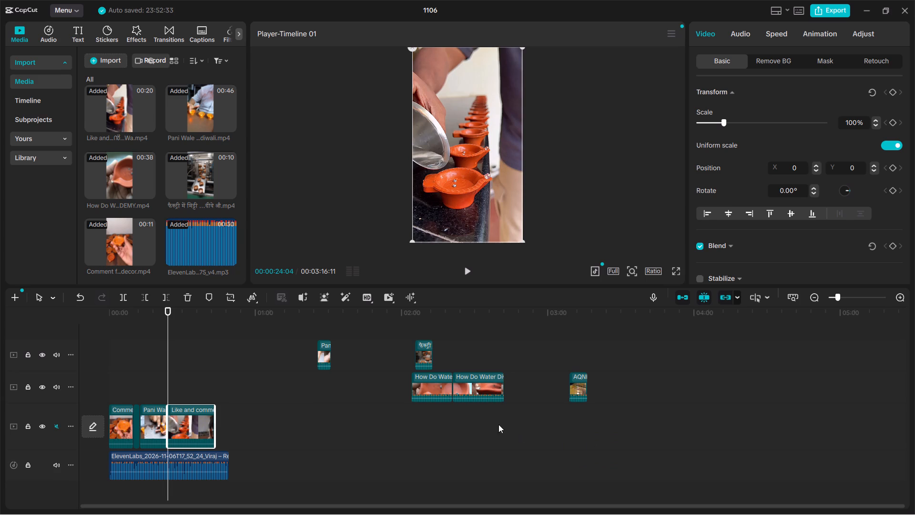
pyautogui.moveTo(170, 413); pyautogui.dragTo(181, 412)
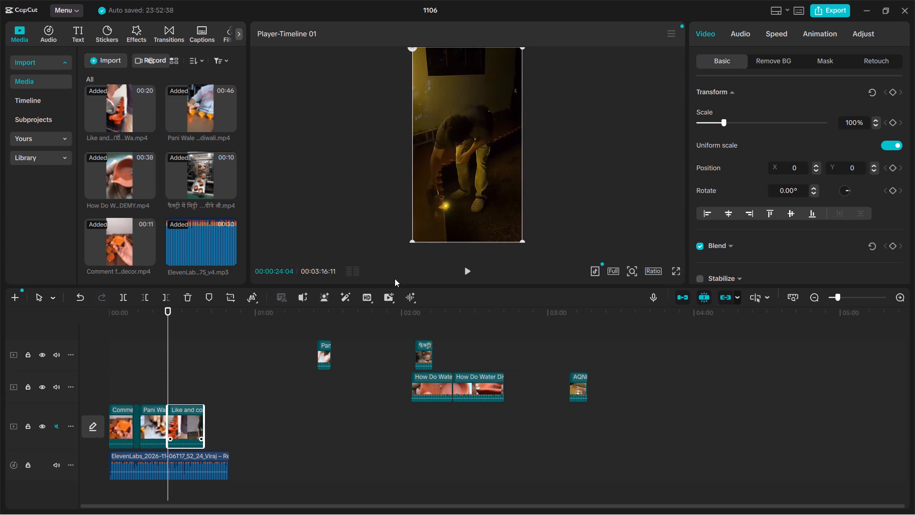
# Play the "Like and comment" clip from 00:00:24:04 against the voice-over, replaying the diya-placing passage to find a cut point.
pyautogui.click(461, 272)
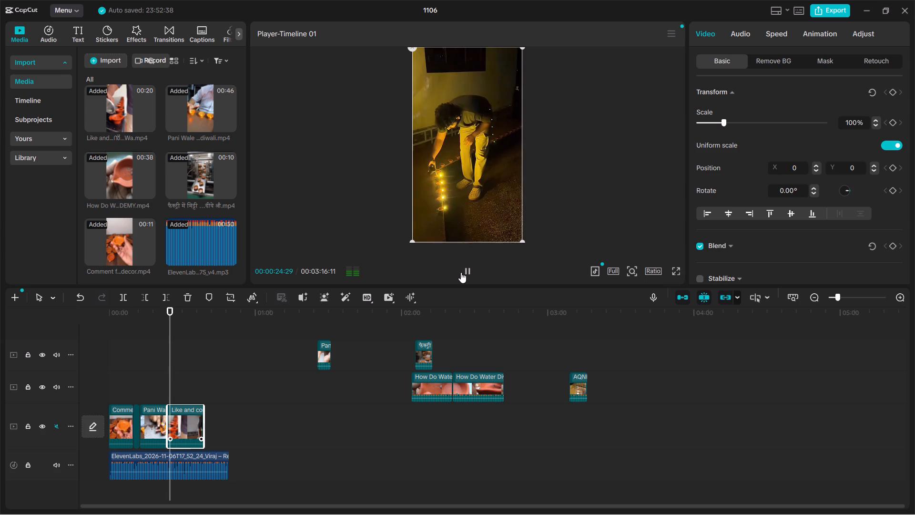
pyautogui.click(461, 272)
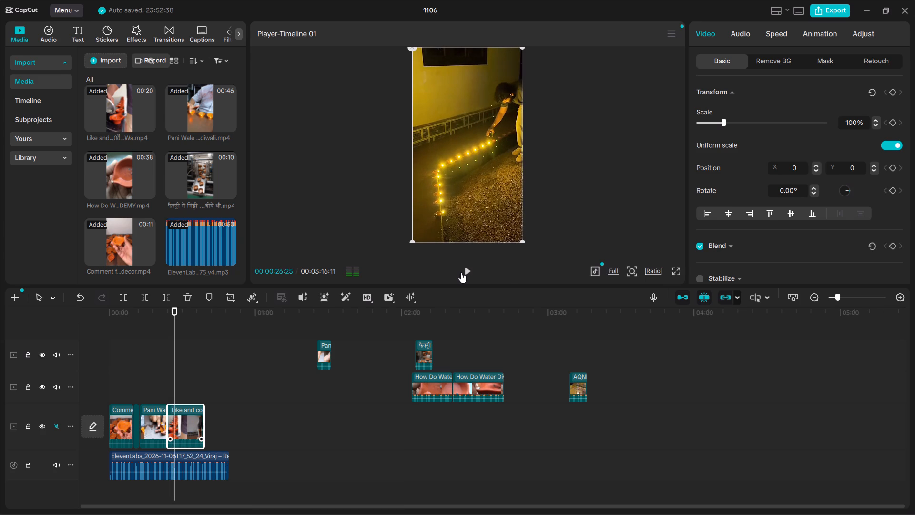
pyautogui.click(461, 272)
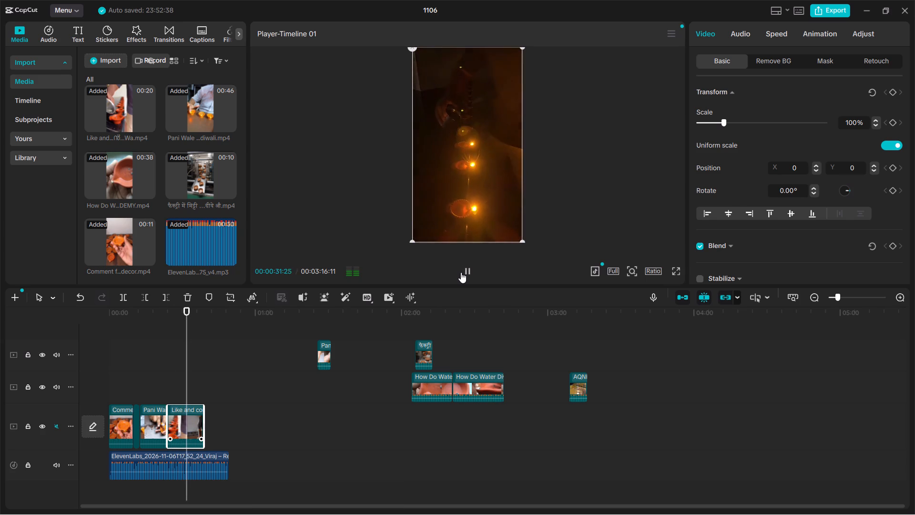
pyautogui.click(461, 272)
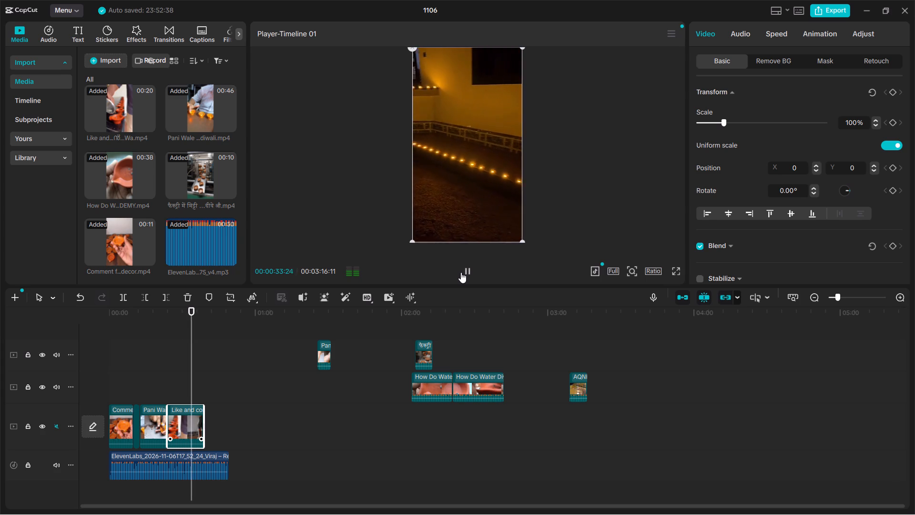
pyautogui.moveTo(193, 343); pyautogui.dragTo(179, 344)
pyautogui.click(461, 270)
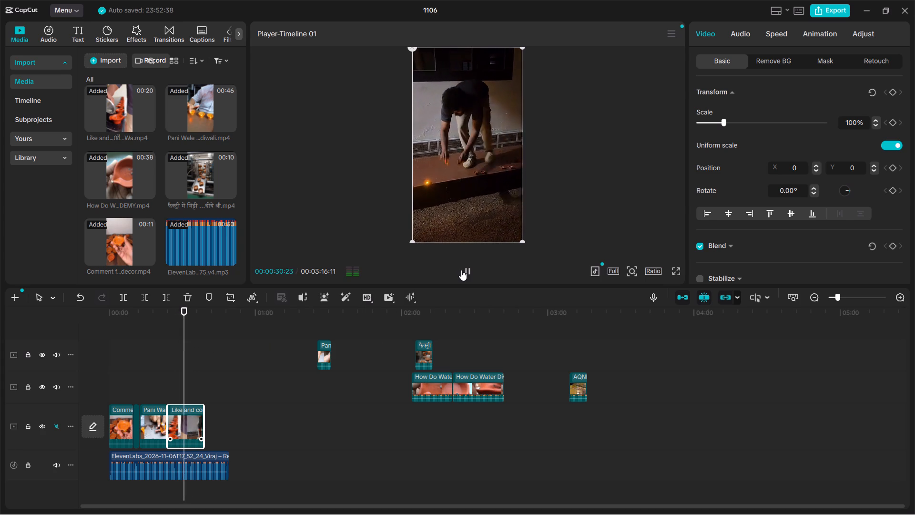
pyautogui.click(461, 270)
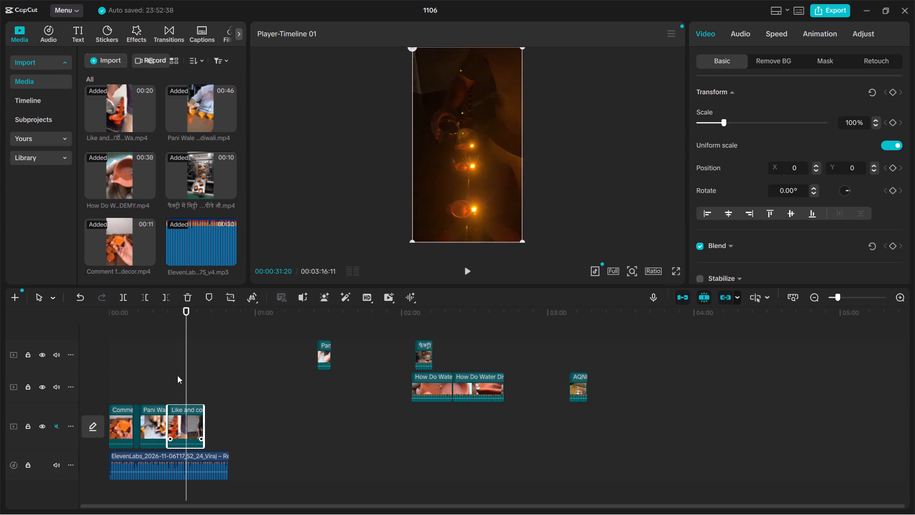
pyautogui.moveTo(185, 371); pyautogui.dragTo(178, 372)
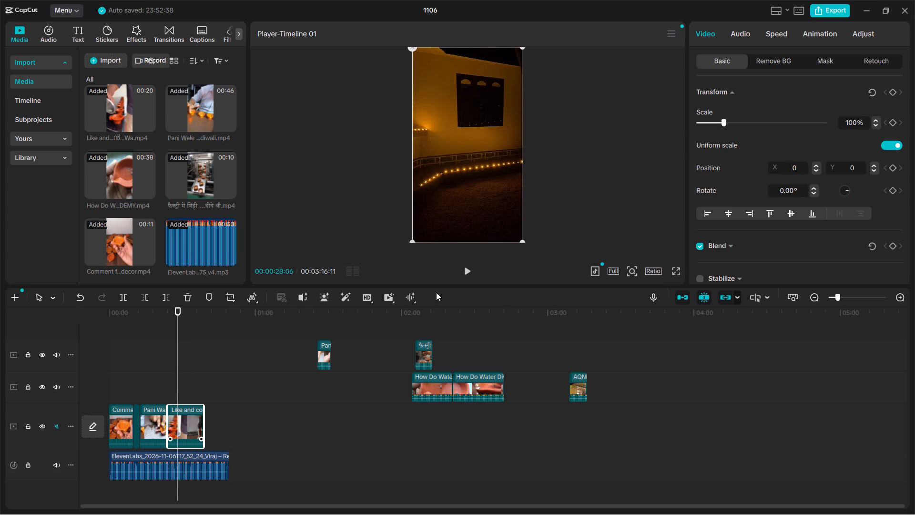
pyautogui.click(467, 277)
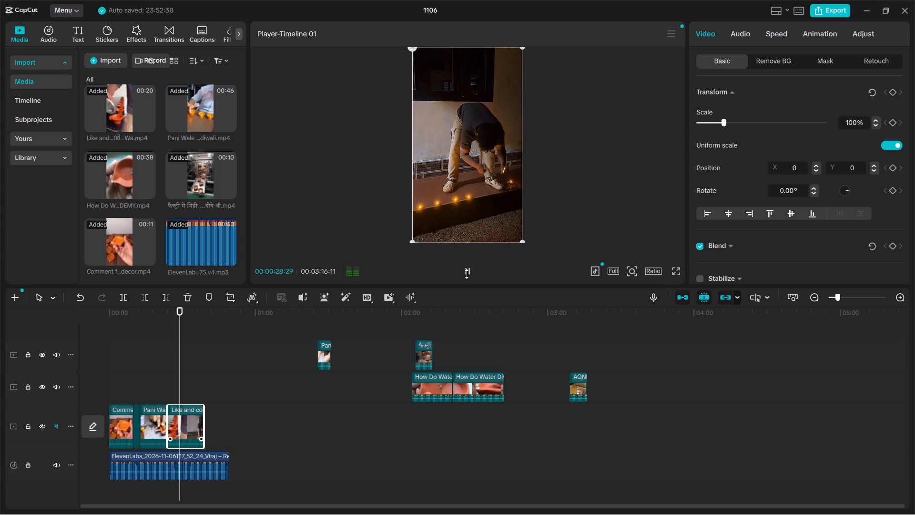
pyautogui.click(467, 273)
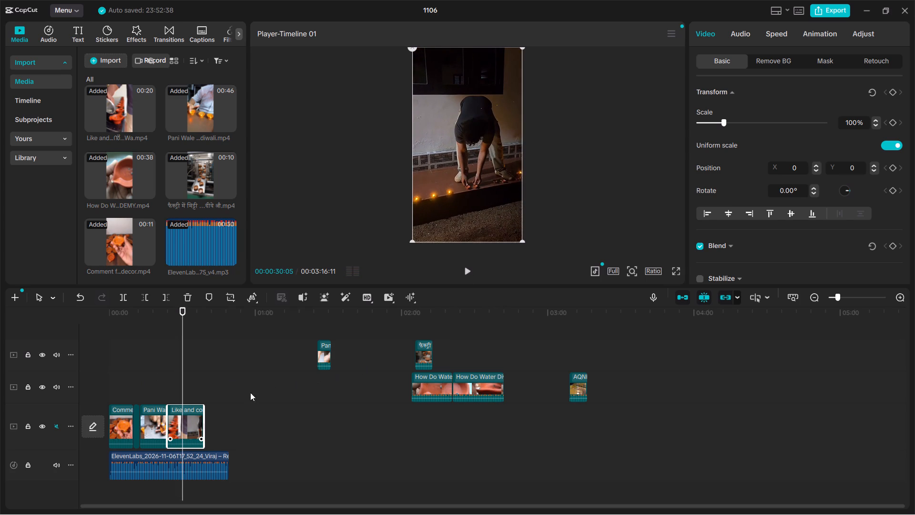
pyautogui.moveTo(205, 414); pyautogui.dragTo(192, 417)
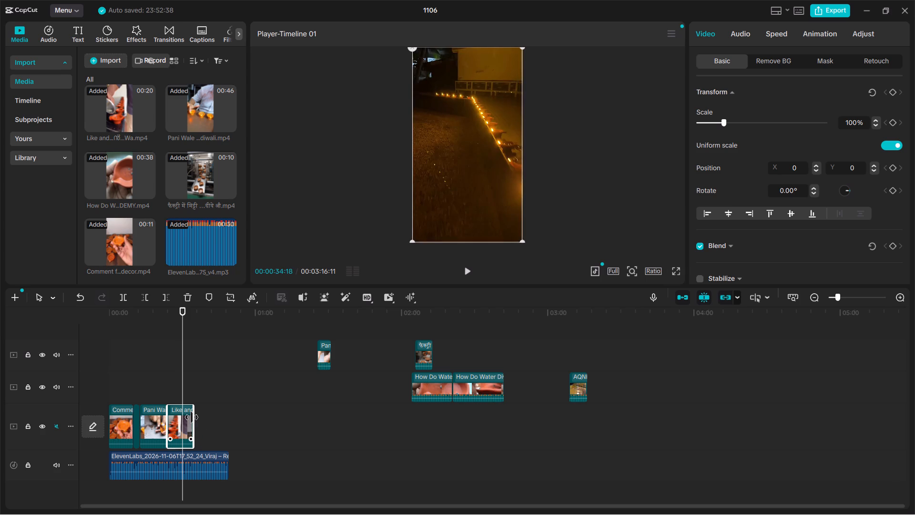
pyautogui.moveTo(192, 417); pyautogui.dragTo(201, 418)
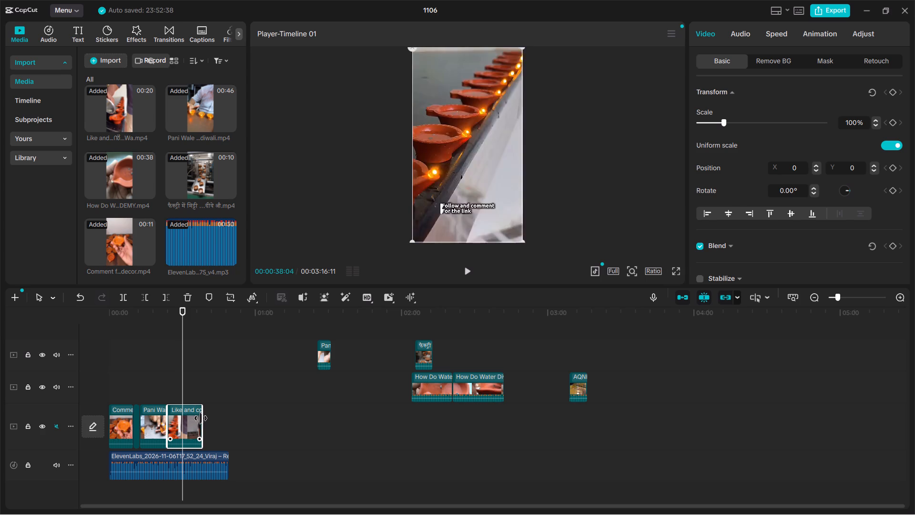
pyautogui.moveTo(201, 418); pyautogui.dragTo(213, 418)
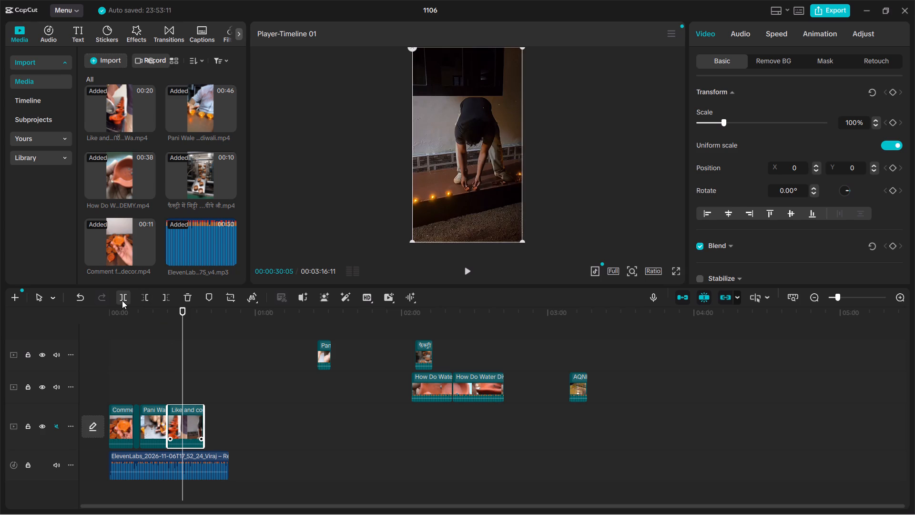
# Split the "Like and comment" clip at 00:00:30:05 and set its remainder aside on the top track at about 01:43.
pyautogui.click(122, 300)
pyautogui.moveTo(189, 412); pyautogui.dragTo(286, 386)
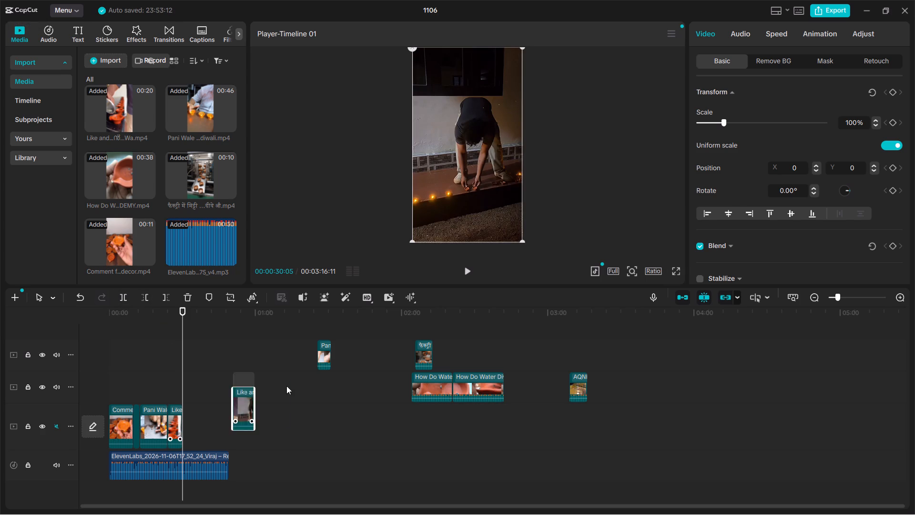
pyautogui.moveTo(286, 386); pyautogui.dragTo(366, 356)
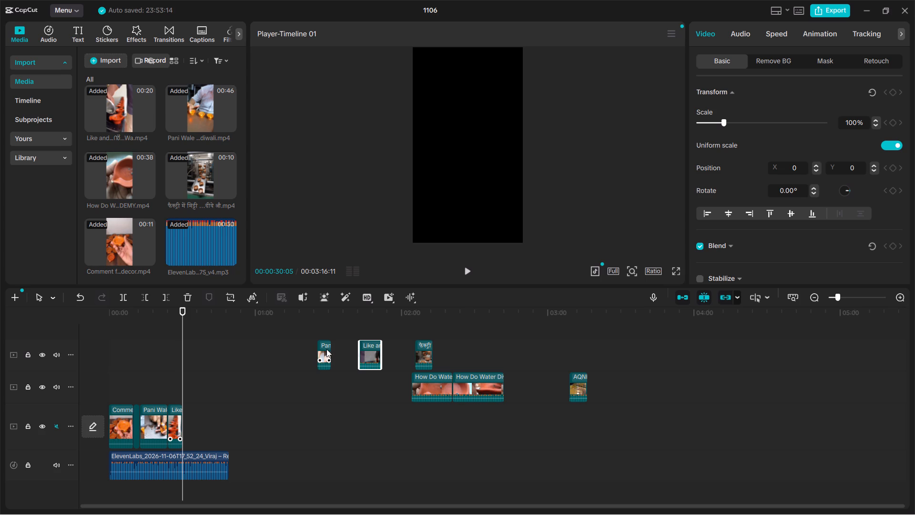
# Move the set-aside "Pani Wale Diye" remainder from the top track onto the main track at 00:00:30:05.
pyautogui.moveTo(326, 349); pyautogui.dragTo(290, 422)
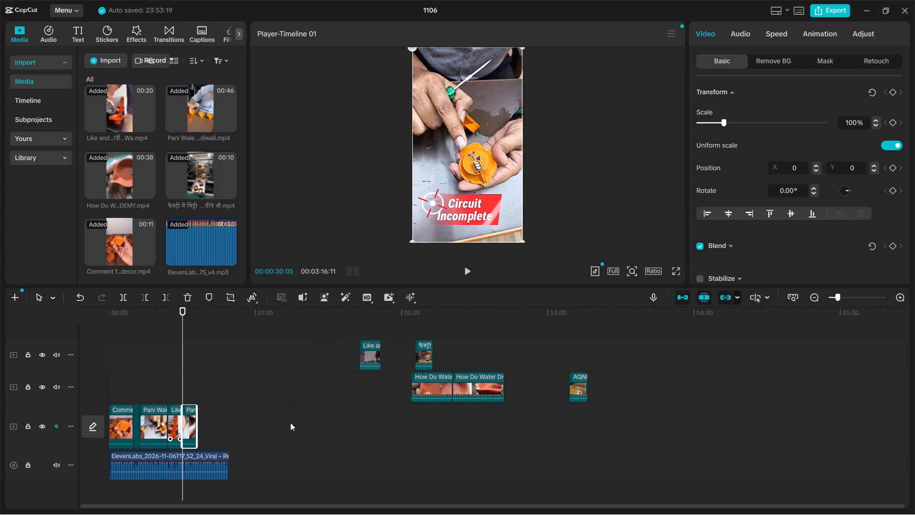
# Play the "Pani Wale Diye" remainder from 00:00:30:05 and the voice-over beyond its end to judge which footage should follow.
pyautogui.click(467, 268)
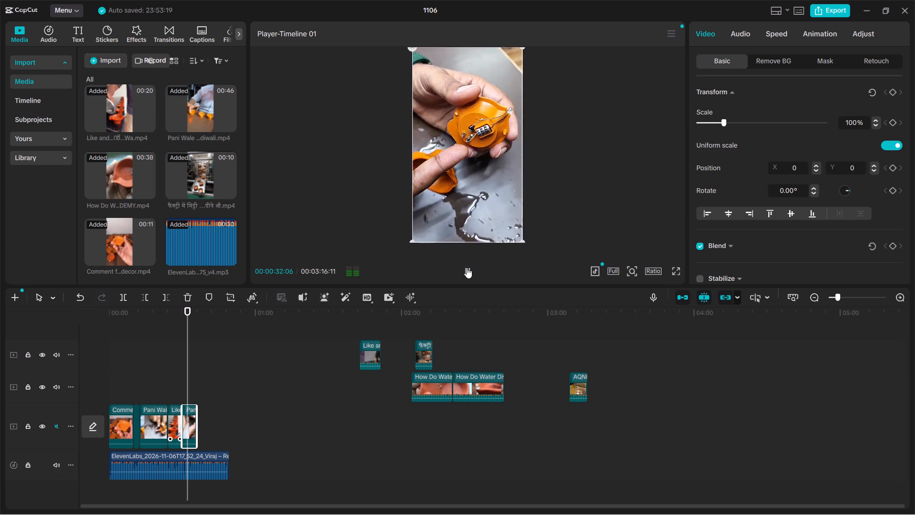
pyautogui.click(467, 268)
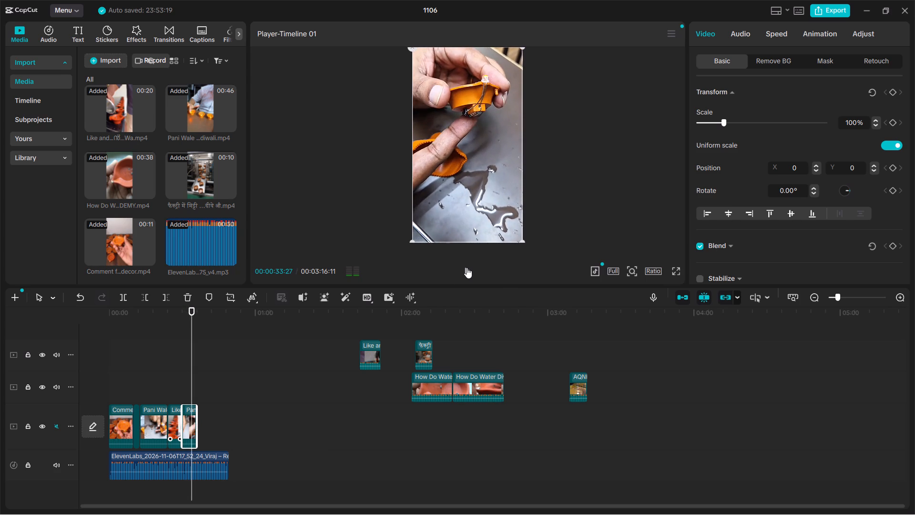
pyautogui.click(467, 268)
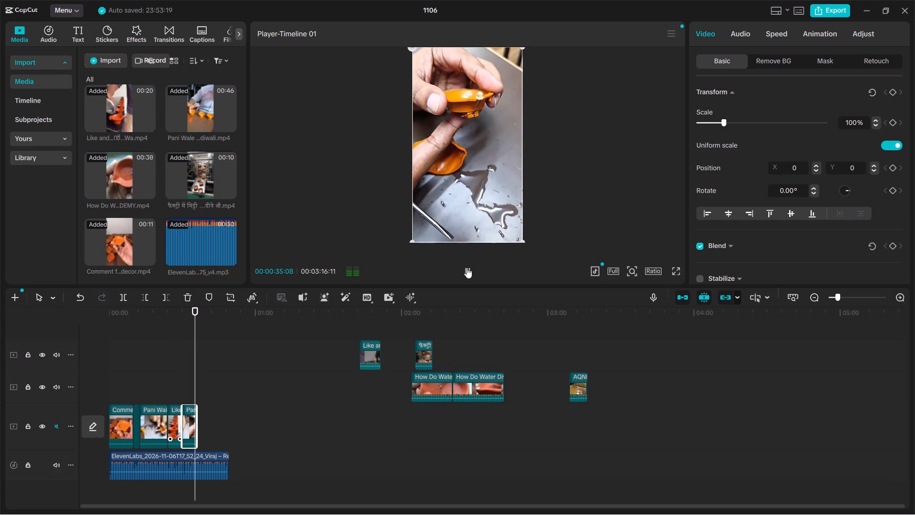
pyautogui.click(467, 268)
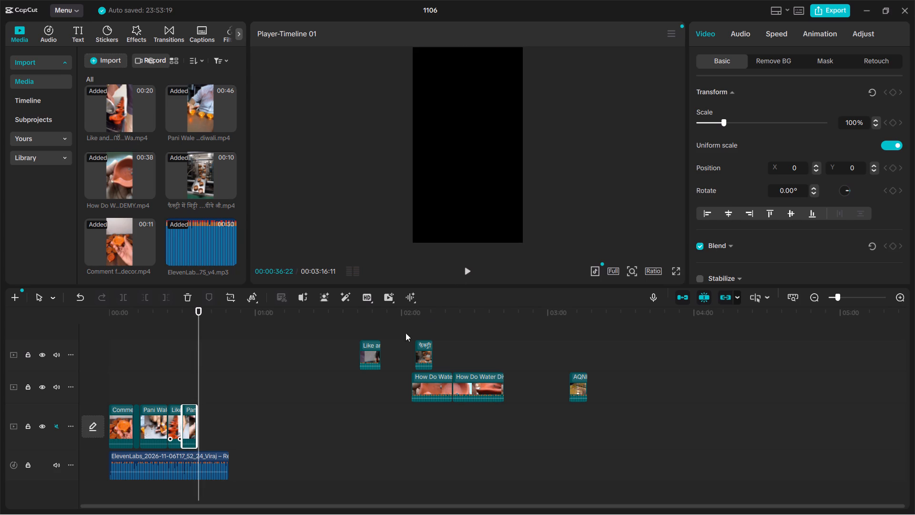
pyautogui.click(468, 270)
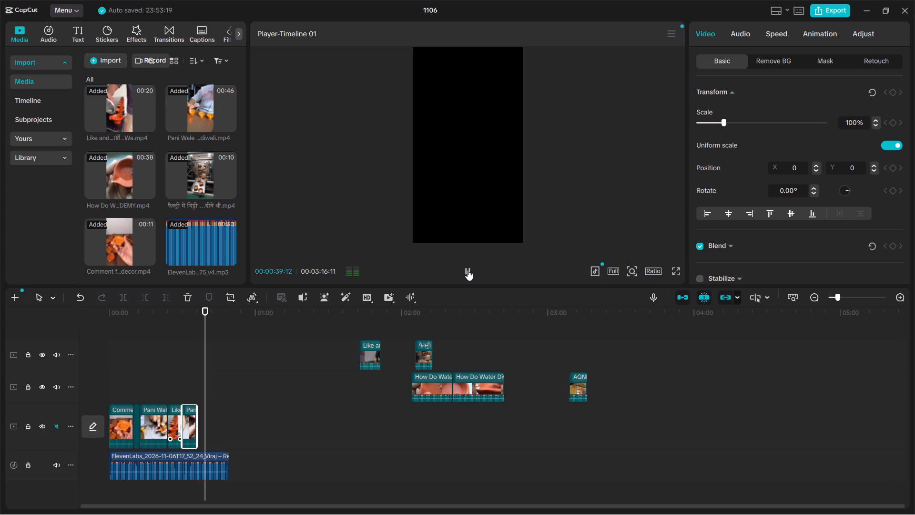
pyautogui.click(468, 270)
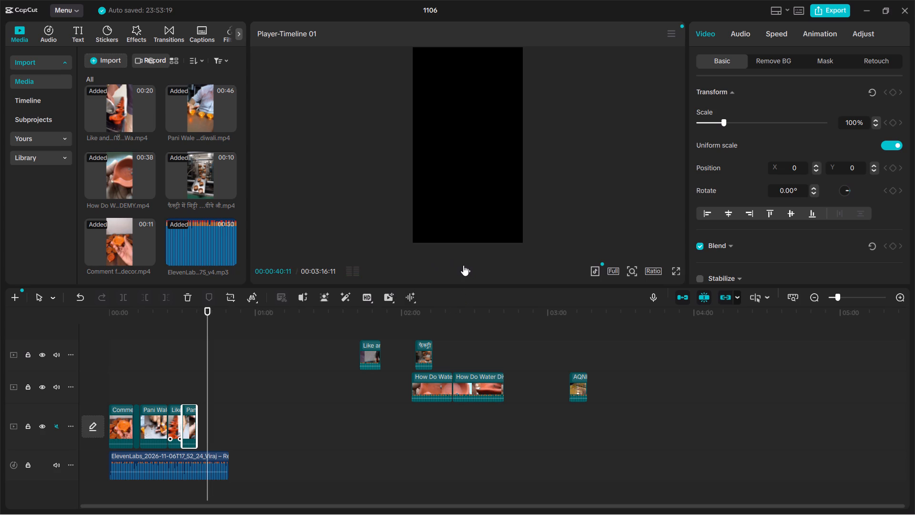
pyautogui.click(465, 269)
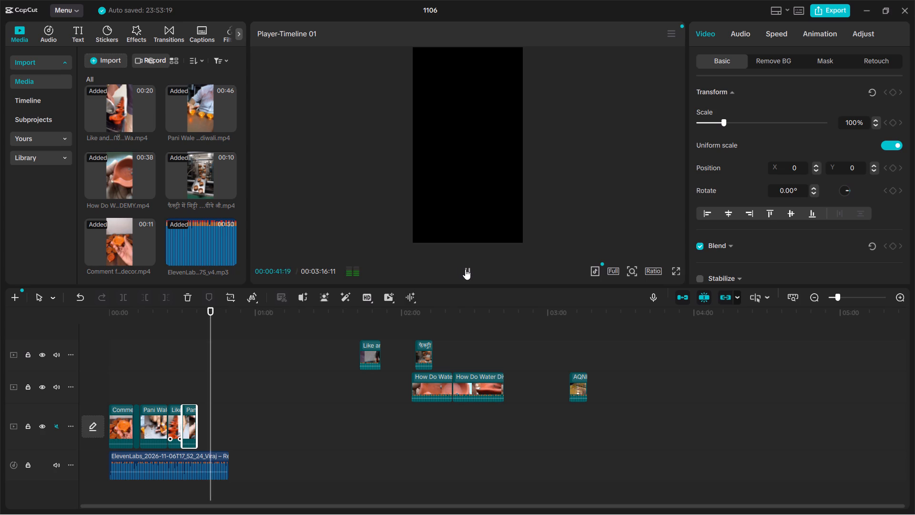
pyautogui.click(465, 269)
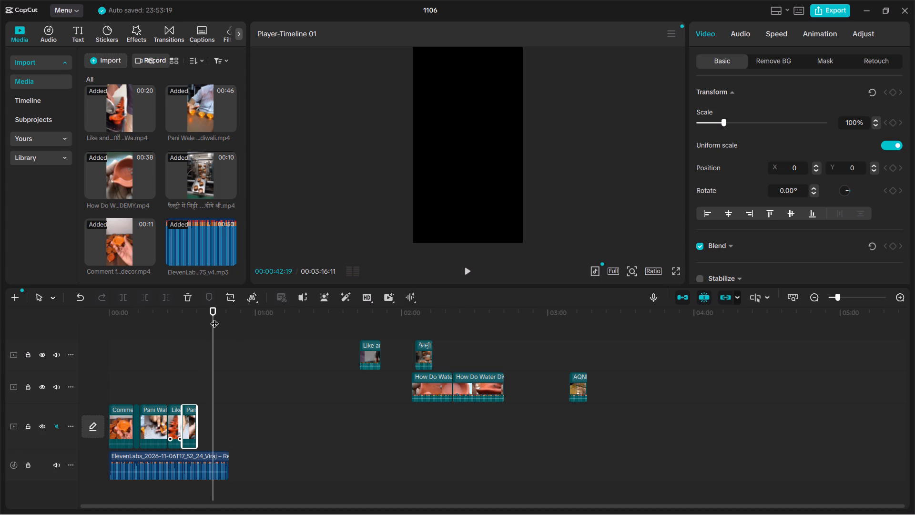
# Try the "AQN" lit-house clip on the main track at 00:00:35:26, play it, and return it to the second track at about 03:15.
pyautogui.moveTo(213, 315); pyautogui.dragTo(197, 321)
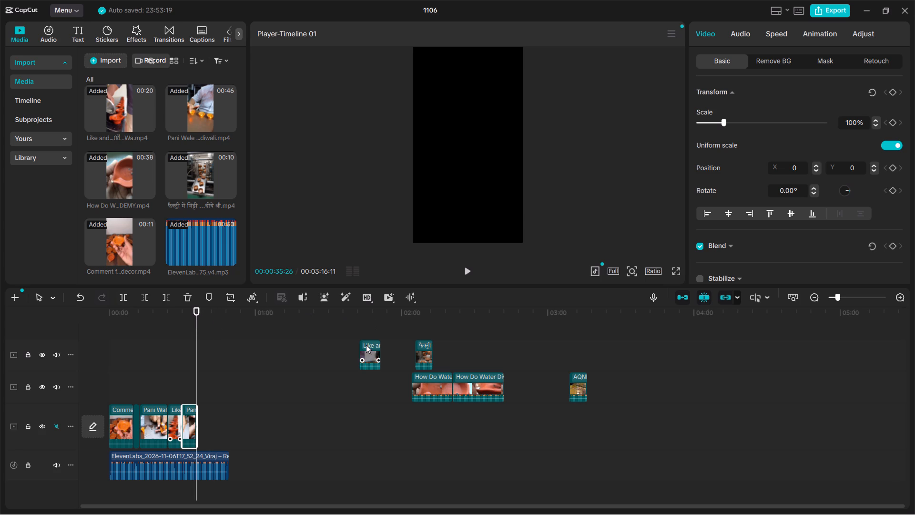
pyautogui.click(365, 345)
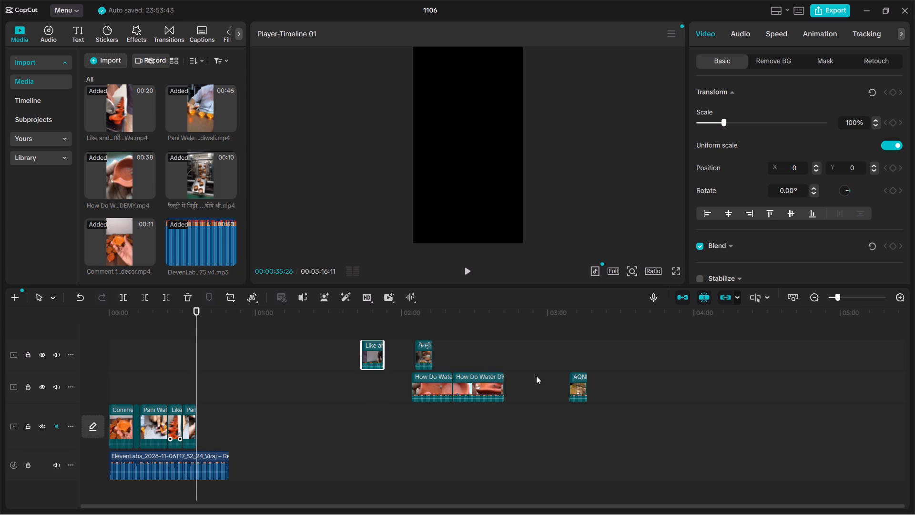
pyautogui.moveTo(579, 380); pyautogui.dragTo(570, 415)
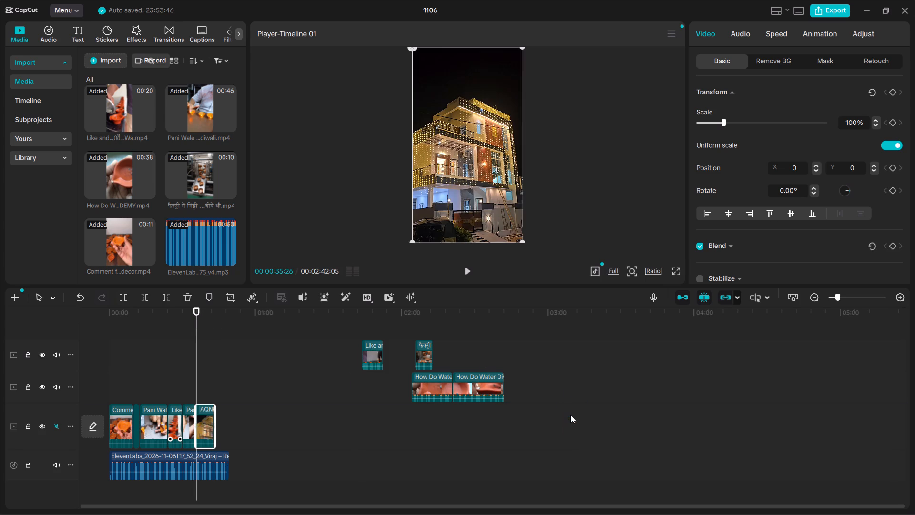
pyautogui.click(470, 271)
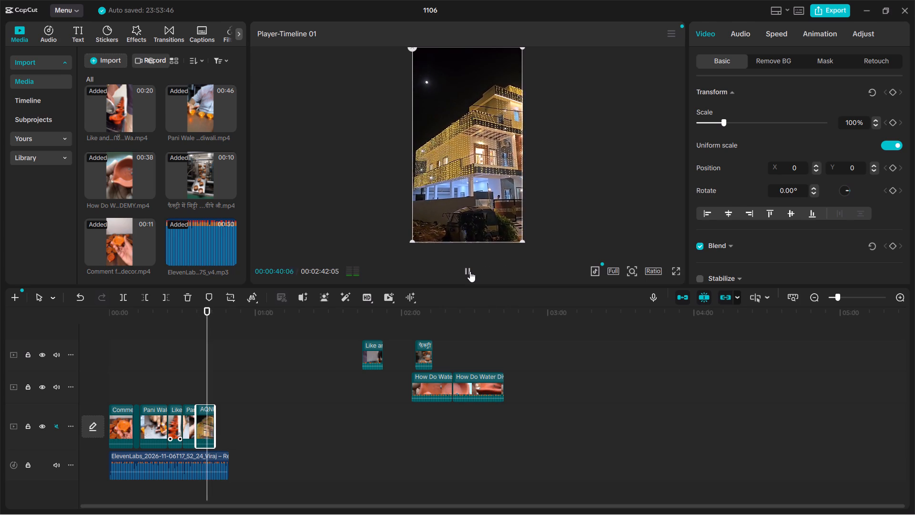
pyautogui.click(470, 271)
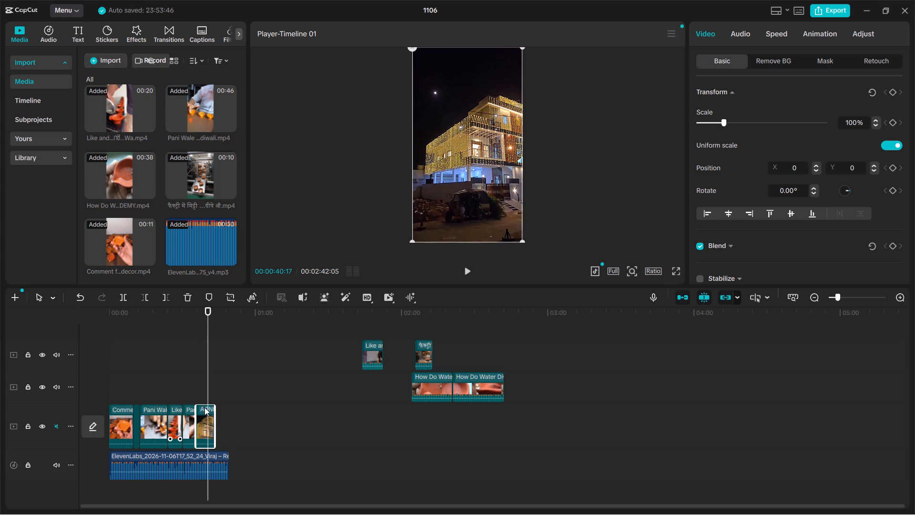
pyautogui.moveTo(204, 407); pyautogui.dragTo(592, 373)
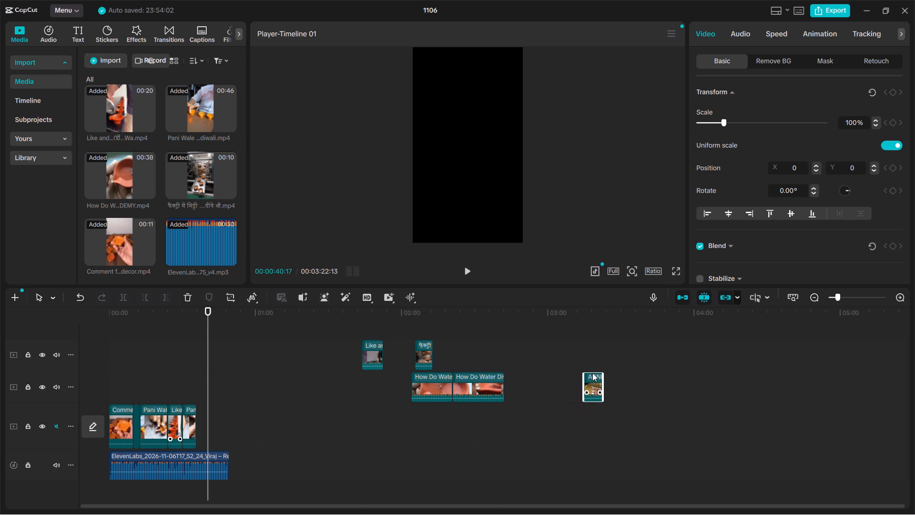
# Move the set-aside "Like and comment" remainder onto the main track at 00:00:35:26 and play it through against the voice-over.
pyautogui.moveTo(375, 345); pyautogui.dragTo(339, 410)
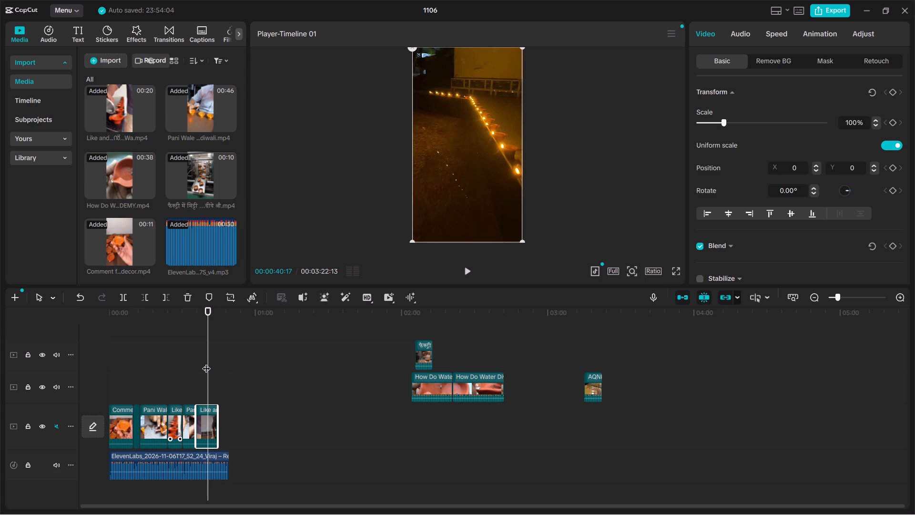
pyautogui.moveTo(206, 362); pyautogui.dragTo(197, 363)
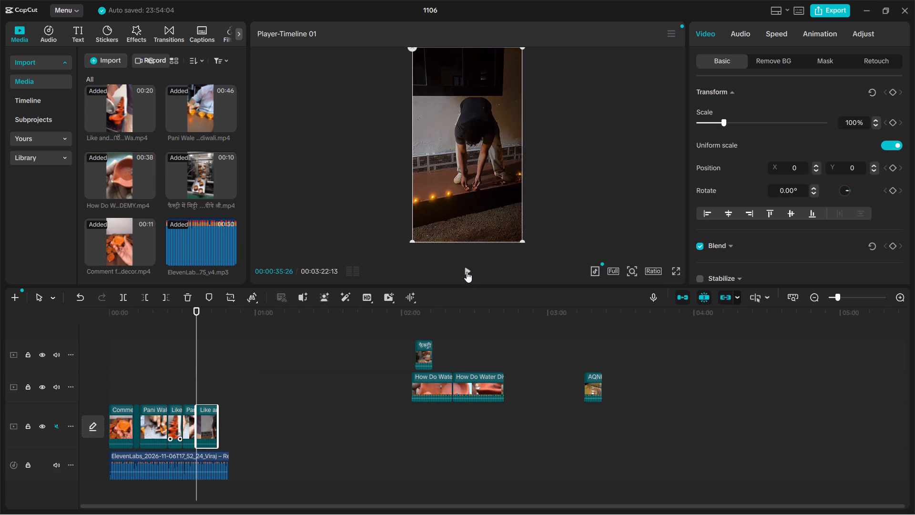
pyautogui.click(467, 272)
pyautogui.click(467, 272)
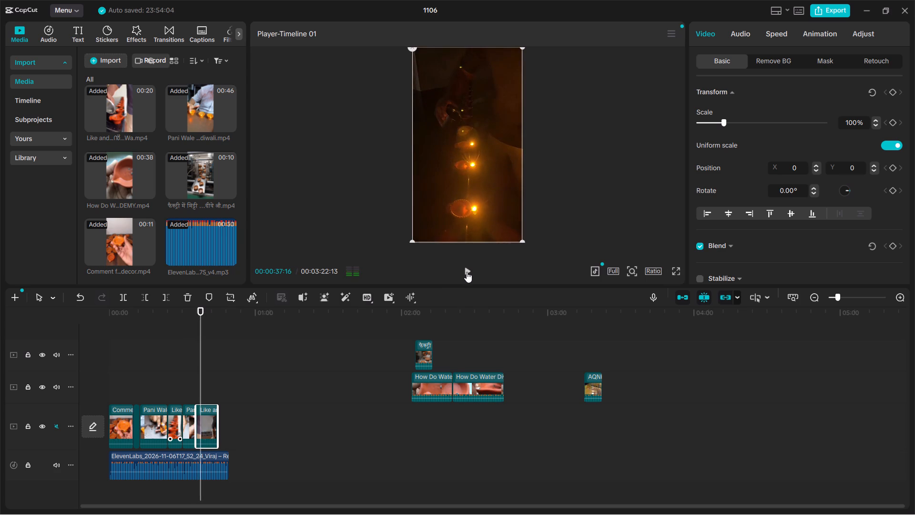
pyautogui.click(467, 272)
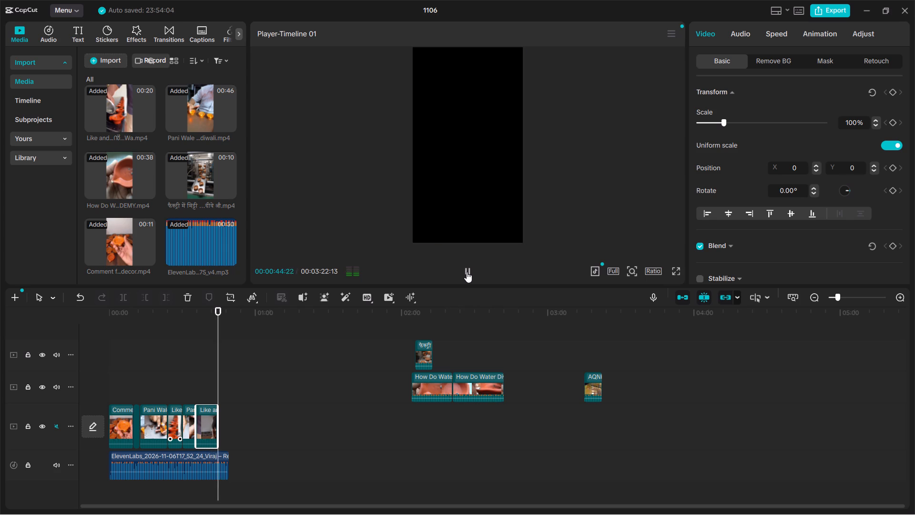
pyautogui.click(467, 272)
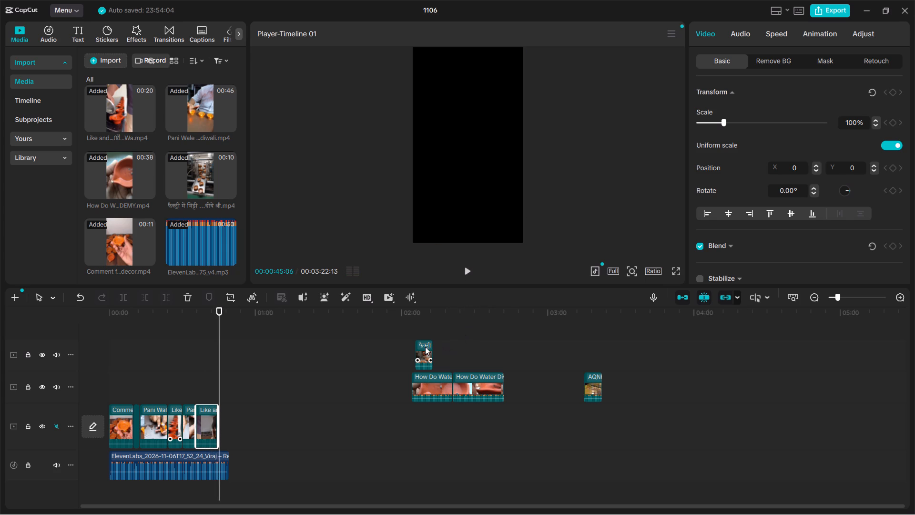
# Delete the factory clip from the top track at about 02:05.
pyautogui.click(424, 347)
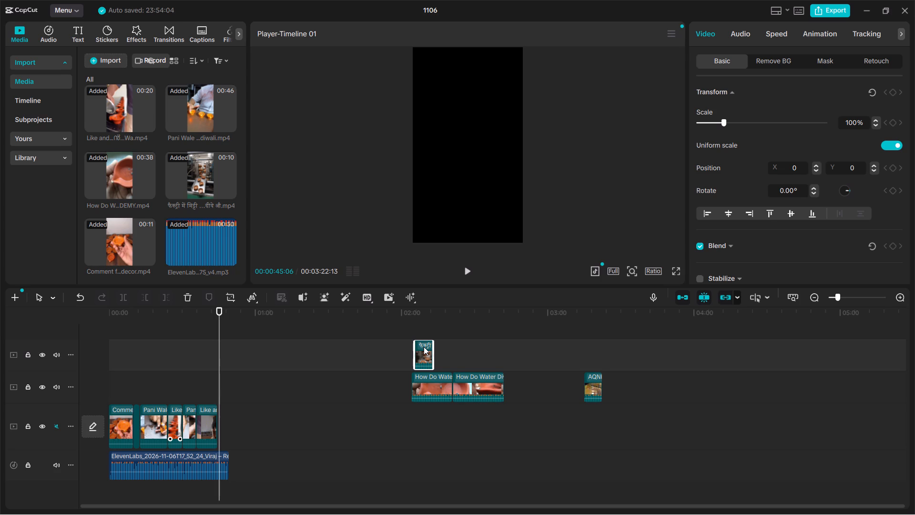
pyautogui.press('BackSpace')
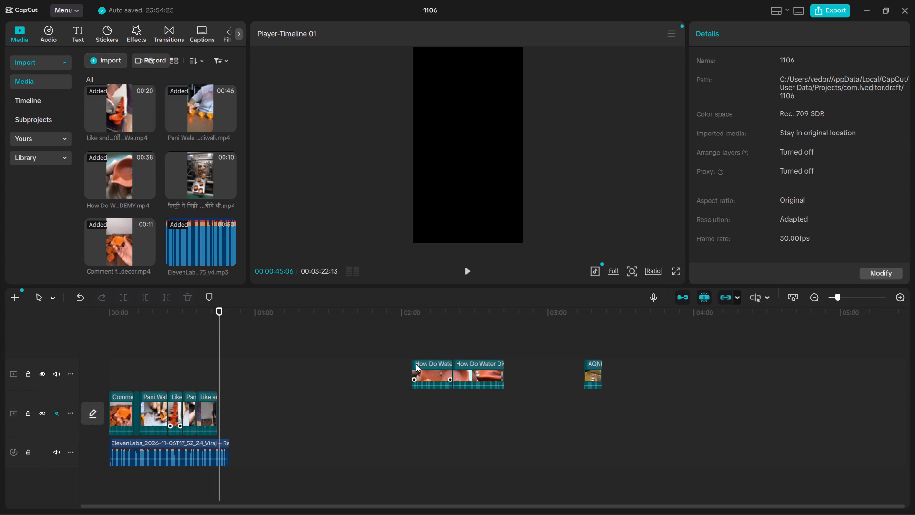
# Scrub through the two set-aside "How Do Water Diyas" pieces and the "AQN" lit-house clip to judge their usefulness.
pyautogui.moveTo(400, 364); pyautogui.dragTo(409, 368)
pyautogui.click(476, 343)
pyautogui.moveTo(476, 343); pyautogui.dragTo(465, 345)
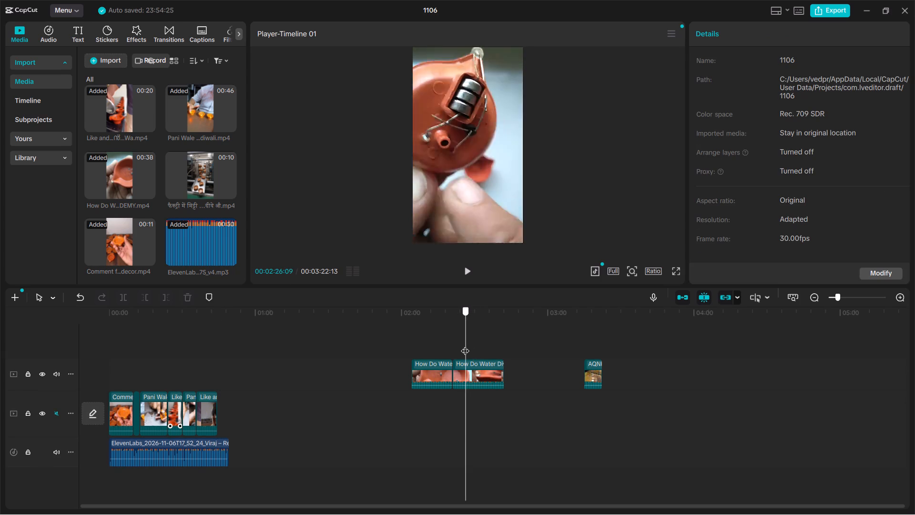
pyautogui.moveTo(465, 345); pyautogui.dragTo(404, 353)
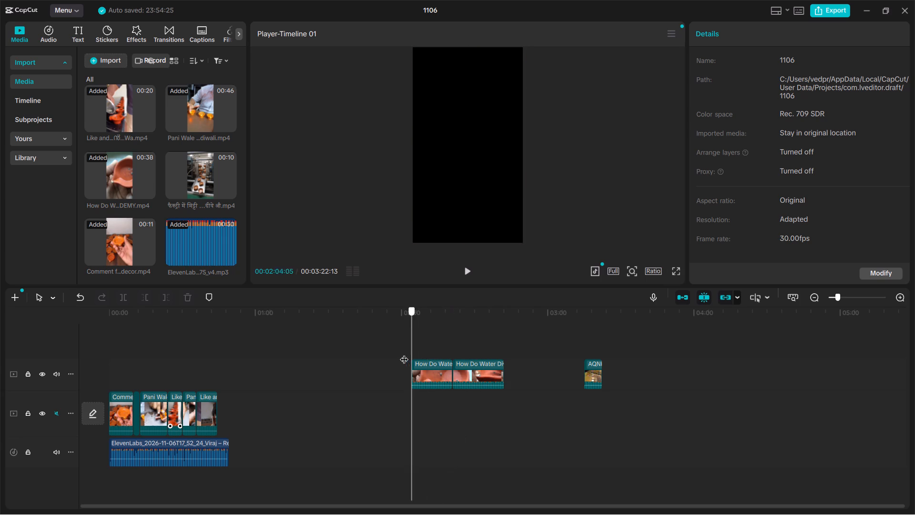
pyautogui.moveTo(404, 353); pyautogui.dragTo(396, 353)
pyautogui.moveTo(408, 368); pyautogui.dragTo(594, 369)
pyautogui.moveTo(643, 371); pyautogui.dragTo(461, 371)
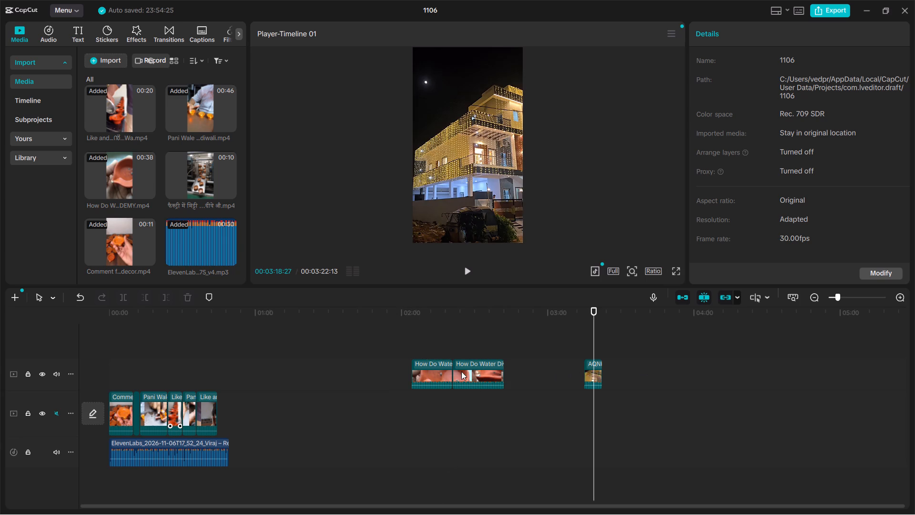
pyautogui.moveTo(461, 371); pyautogui.dragTo(449, 371)
pyautogui.moveTo(384, 355); pyautogui.dragTo(607, 380, button='right')
pyautogui.click(590, 367)
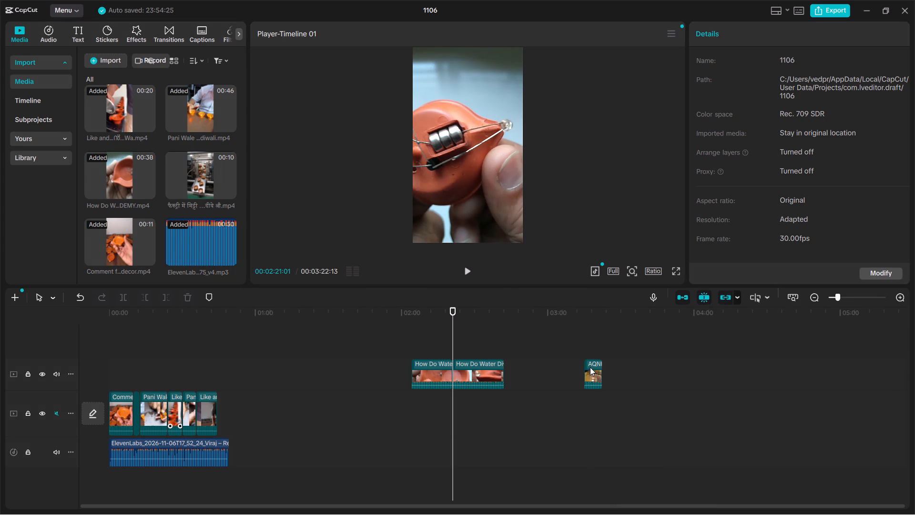
# Delete both "How Do Water Diyas" pieces and the "AQN" lit-house clip from the second track.
pyautogui.click(596, 365)
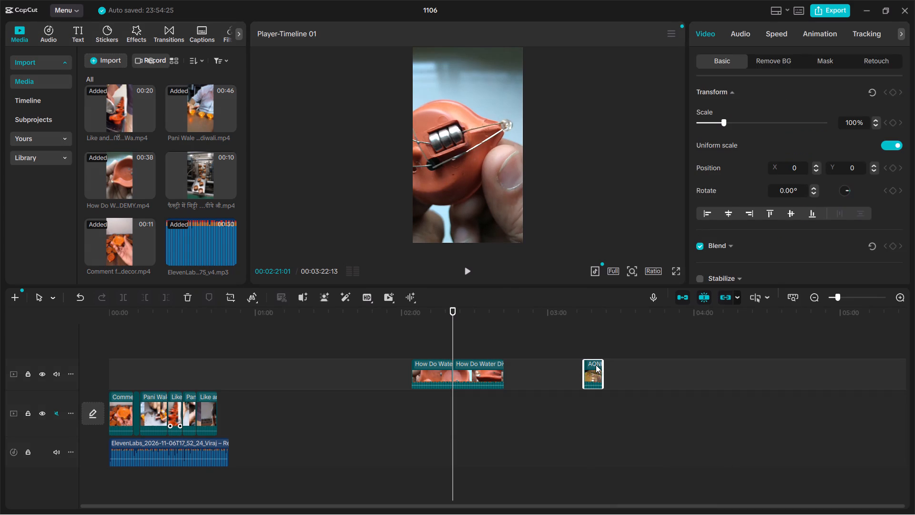
pyautogui.press('\\')
pyautogui.click(374, 352)
pyautogui.moveTo(402, 361); pyautogui.dragTo(475, 377)
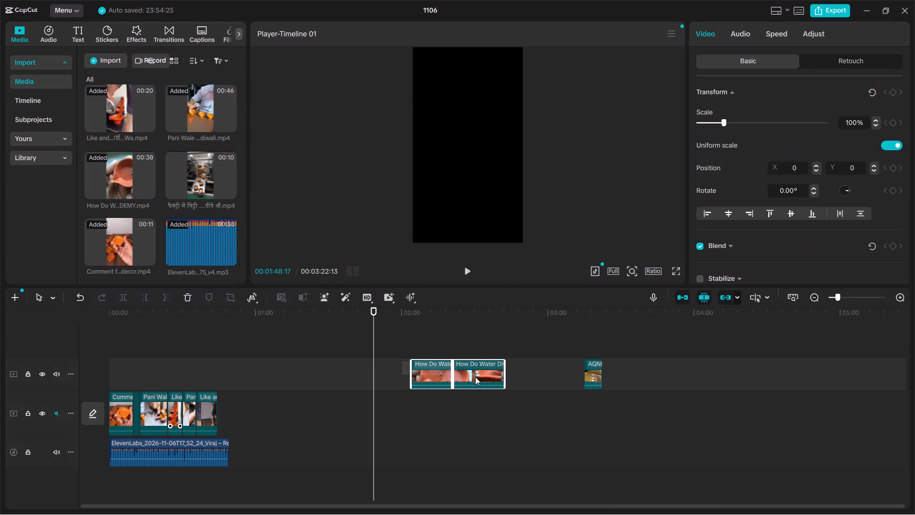
pyautogui.moveTo(475, 377); pyautogui.dragTo(617, 377)
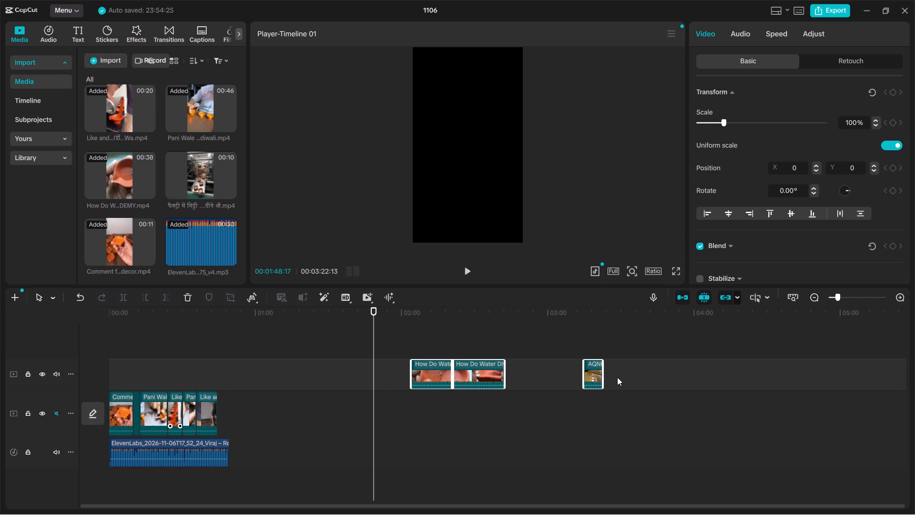
pyautogui.press('BackSpace')
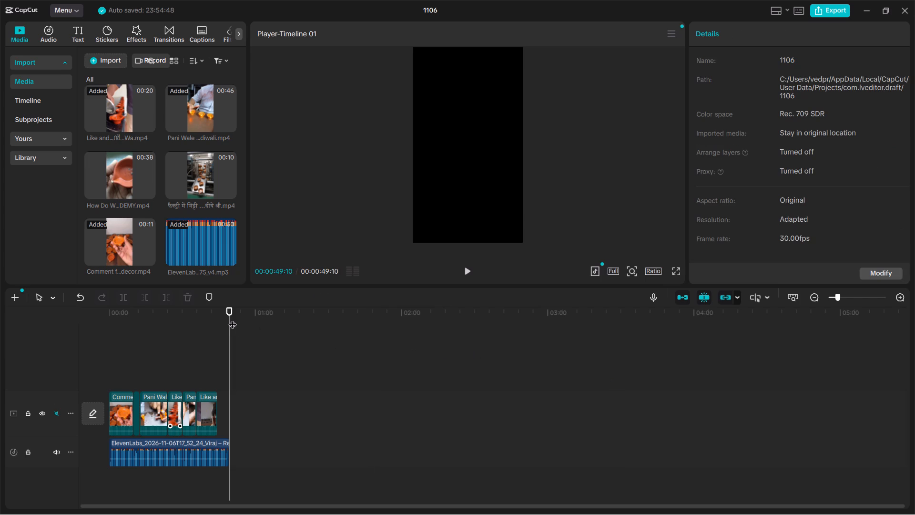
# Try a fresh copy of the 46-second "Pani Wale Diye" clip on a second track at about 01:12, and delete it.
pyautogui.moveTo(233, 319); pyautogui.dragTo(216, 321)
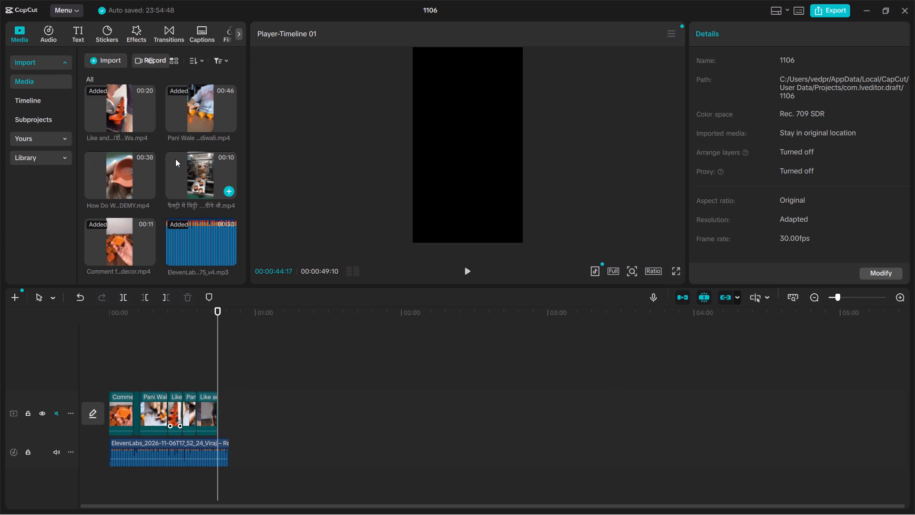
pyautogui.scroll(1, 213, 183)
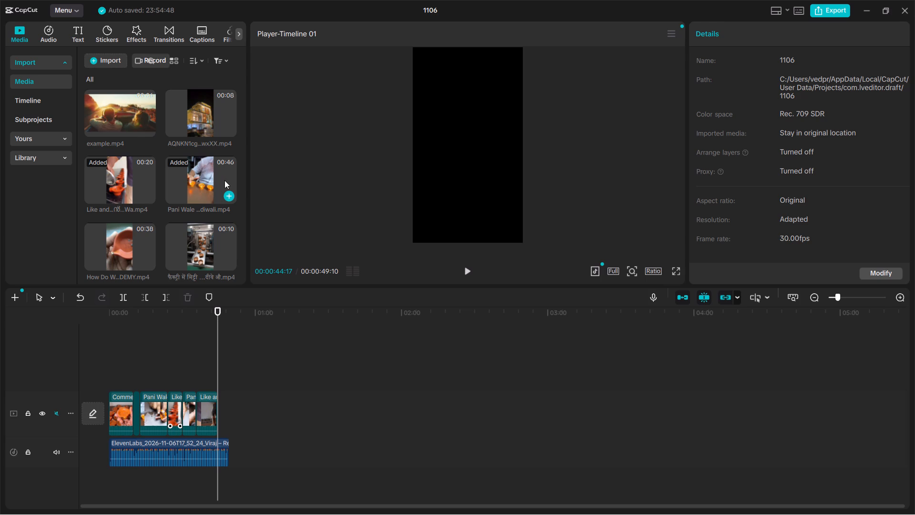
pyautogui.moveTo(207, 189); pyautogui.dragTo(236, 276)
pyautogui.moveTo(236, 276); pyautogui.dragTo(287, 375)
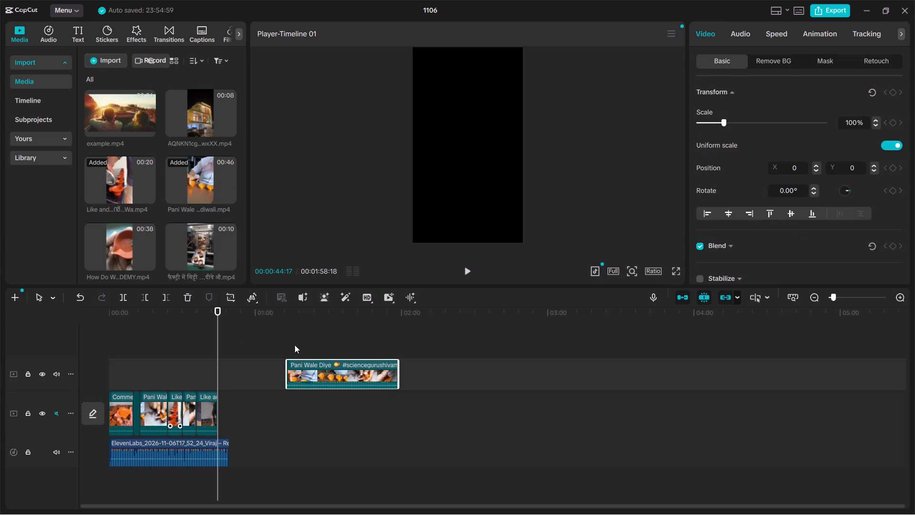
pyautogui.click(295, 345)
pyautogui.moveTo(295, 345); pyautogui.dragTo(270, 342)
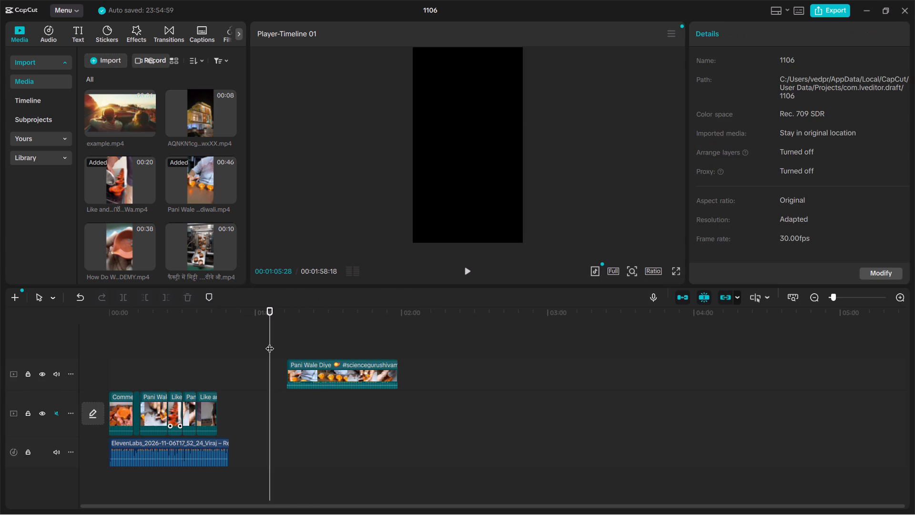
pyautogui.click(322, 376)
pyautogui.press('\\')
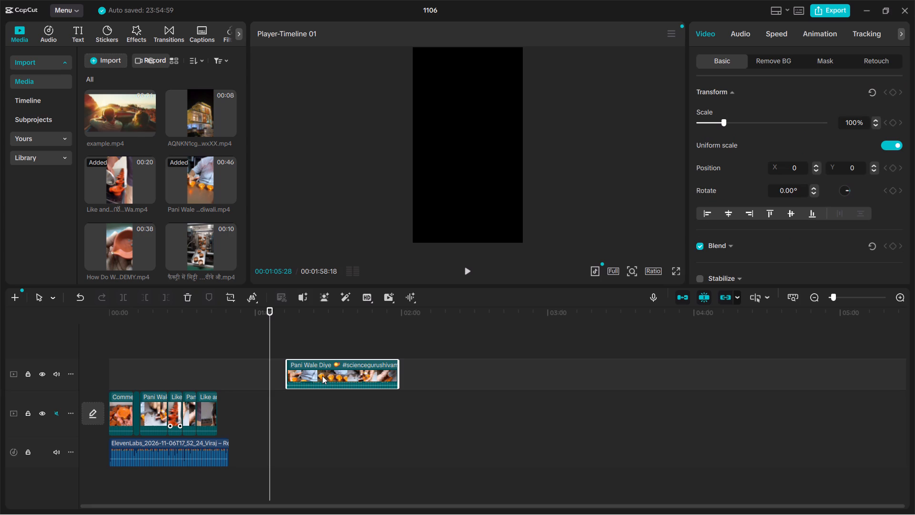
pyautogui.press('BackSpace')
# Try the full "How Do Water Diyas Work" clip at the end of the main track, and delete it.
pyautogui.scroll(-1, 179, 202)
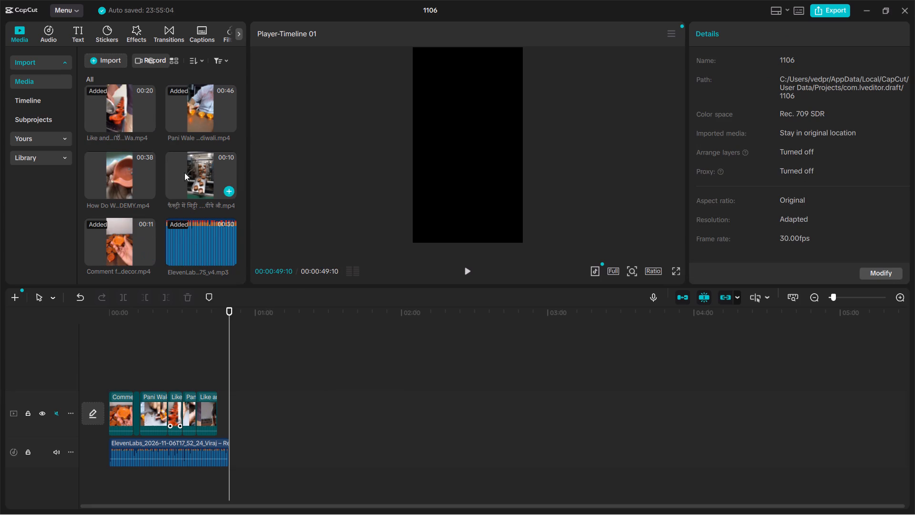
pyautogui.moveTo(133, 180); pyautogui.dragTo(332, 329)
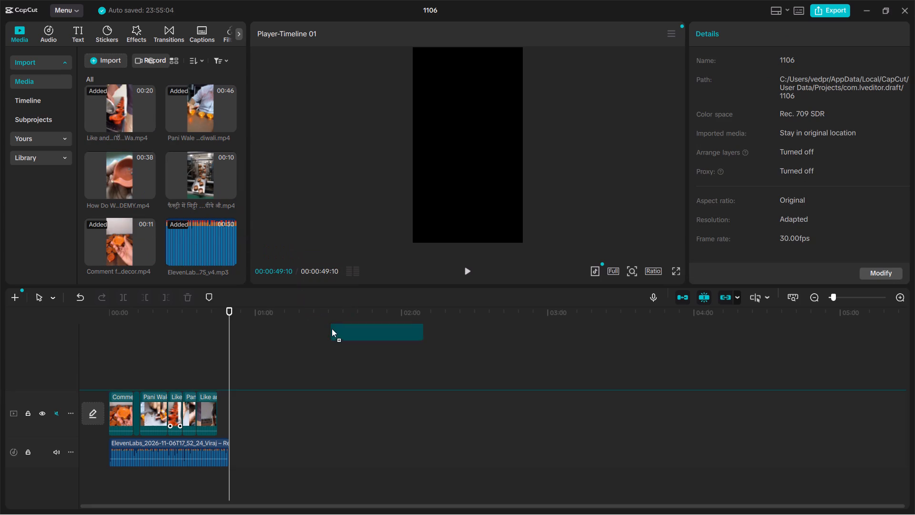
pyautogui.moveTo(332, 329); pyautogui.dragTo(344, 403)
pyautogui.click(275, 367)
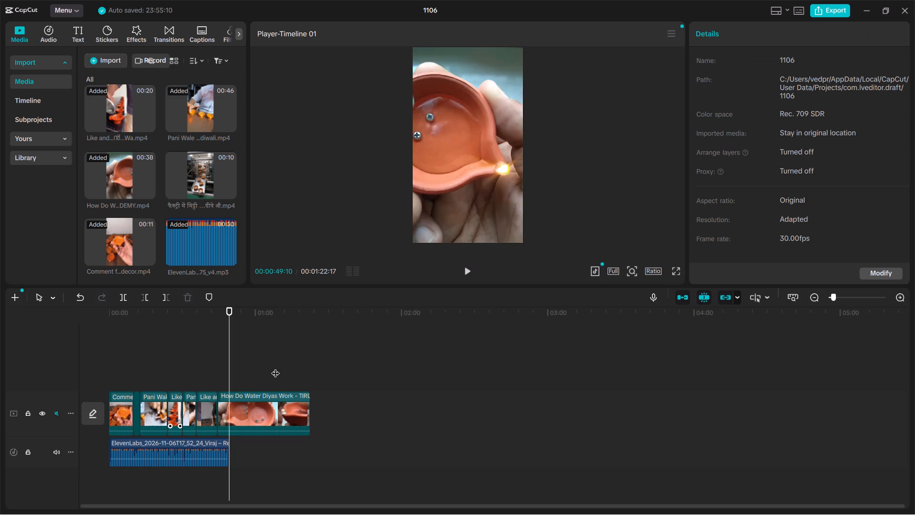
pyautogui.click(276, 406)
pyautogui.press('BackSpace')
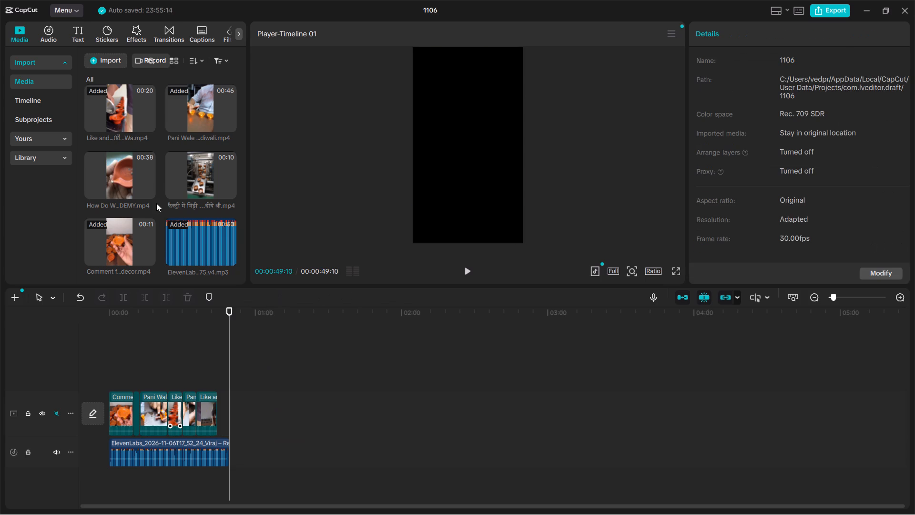
# Place a fresh copy of the 20-second "Like and comment" clip on a second track at about 02:12.
pyautogui.scroll(1, 166, 220)
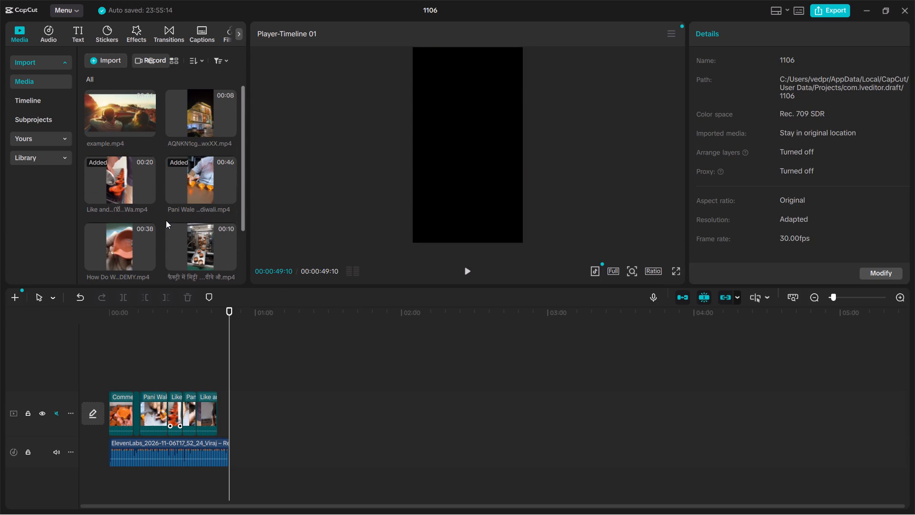
pyautogui.scroll(1, 166, 220)
pyautogui.moveTo(117, 179); pyautogui.dragTo(312, 282)
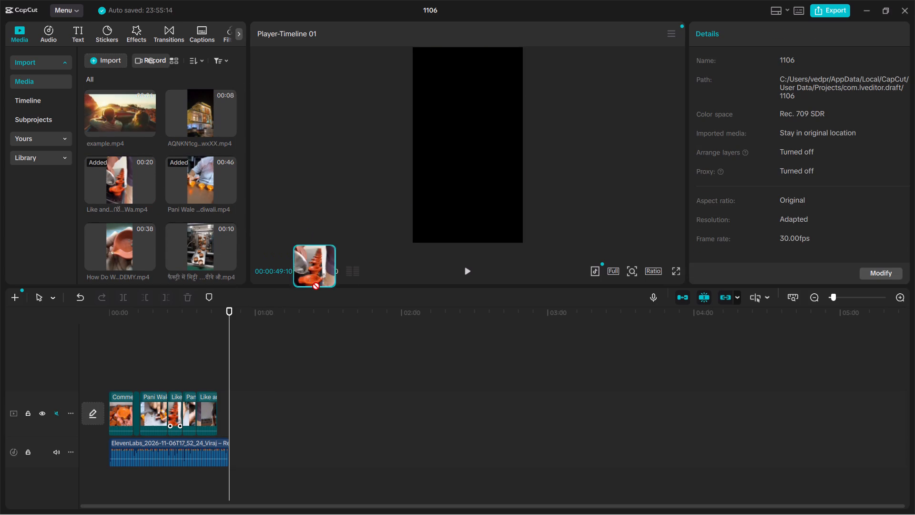
pyautogui.moveTo(312, 282); pyautogui.dragTo(431, 340)
# Split the new "Like and comment" clip at 00:02:16:10 and move its later part to the end of the main track.
pyautogui.click(447, 336)
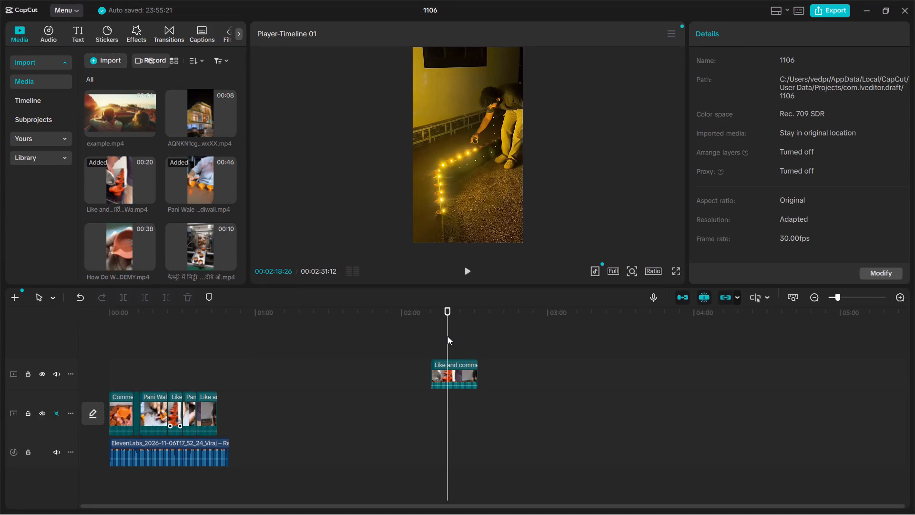
pyautogui.moveTo(447, 336); pyautogui.dragTo(440, 343)
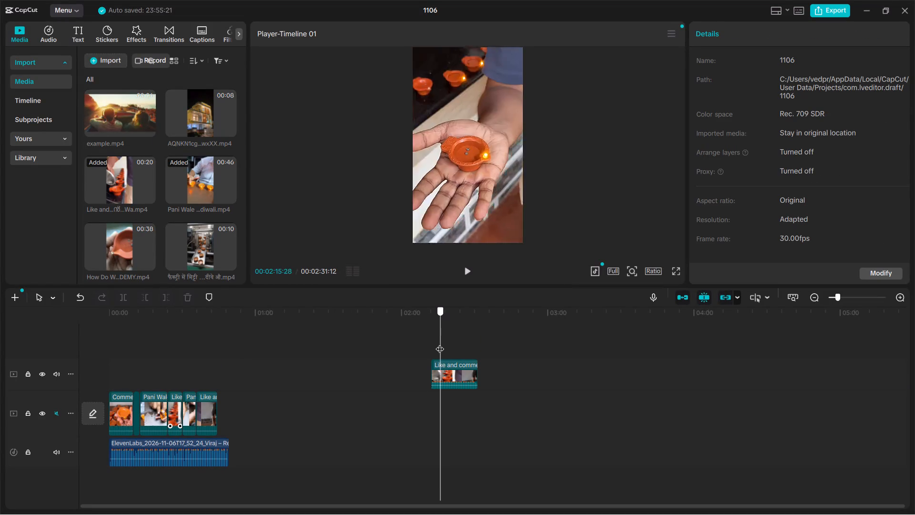
pyautogui.moveTo(440, 343); pyautogui.dragTo(443, 345)
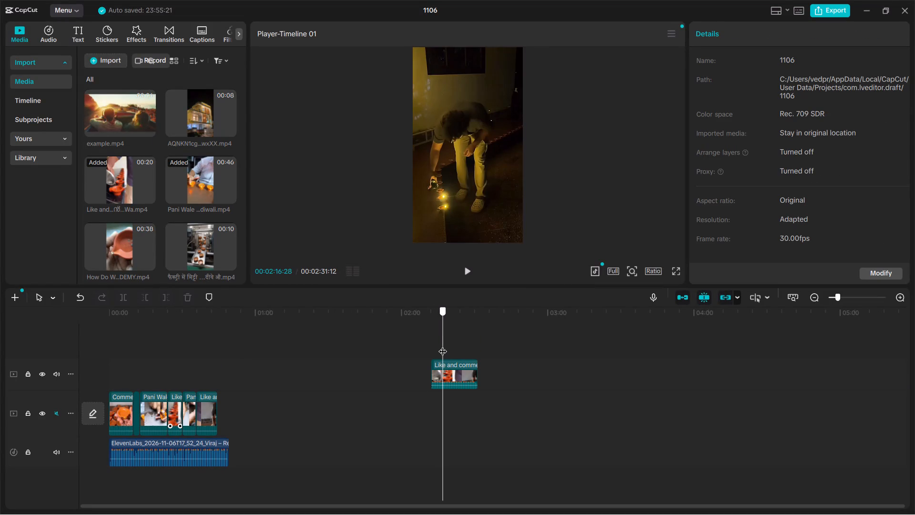
pyautogui.moveTo(443, 345); pyautogui.dragTo(440, 348)
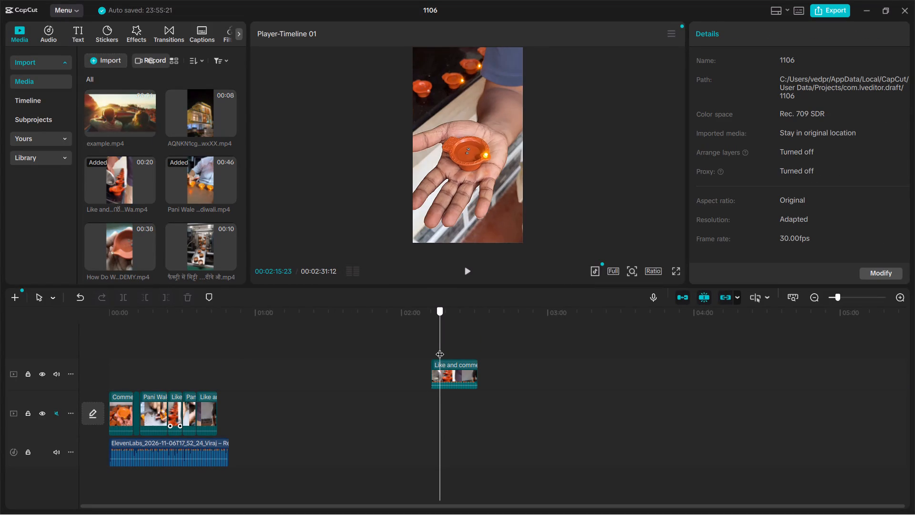
pyautogui.moveTo(440, 348); pyautogui.dragTo(441, 348)
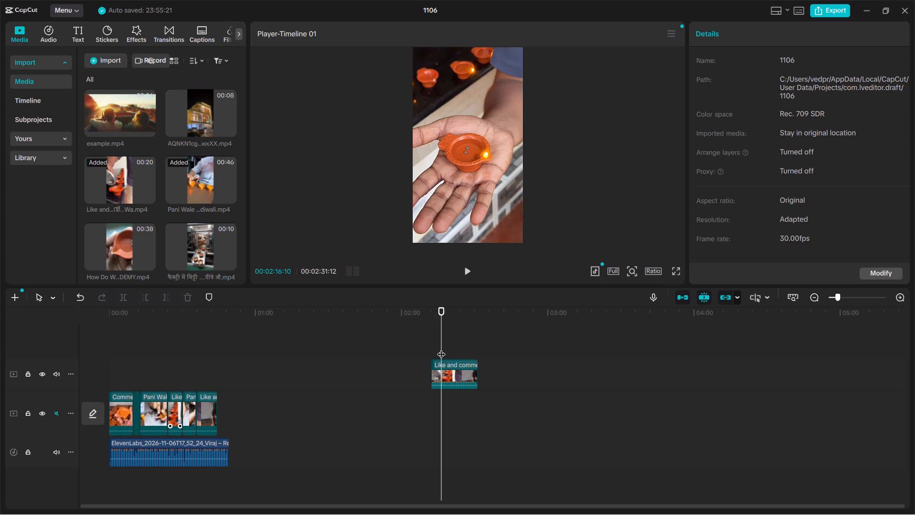
pyautogui.click(458, 363)
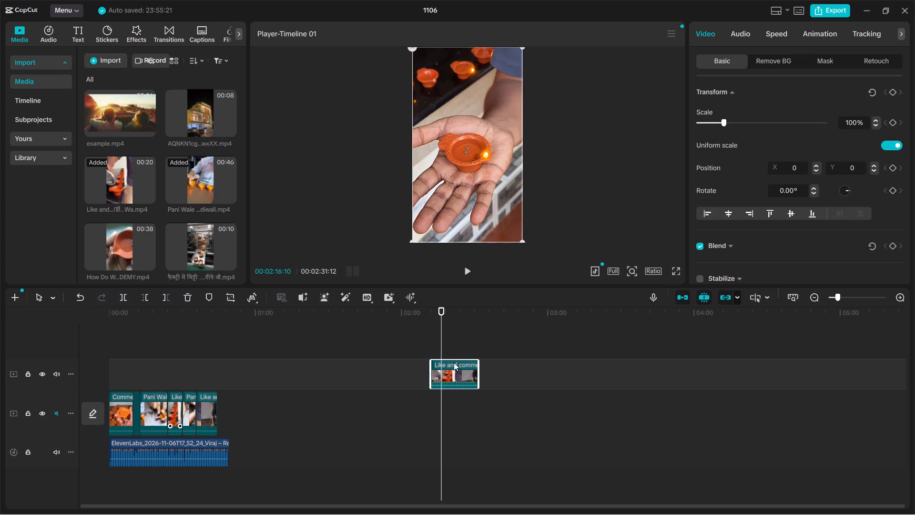
pyautogui.click(123, 294)
pyautogui.moveTo(464, 363); pyautogui.dragTo(474, 402)
# Play the newly added "Like and comment" footage on the main track up to the end of the voice-over.
pyautogui.click(211, 362)
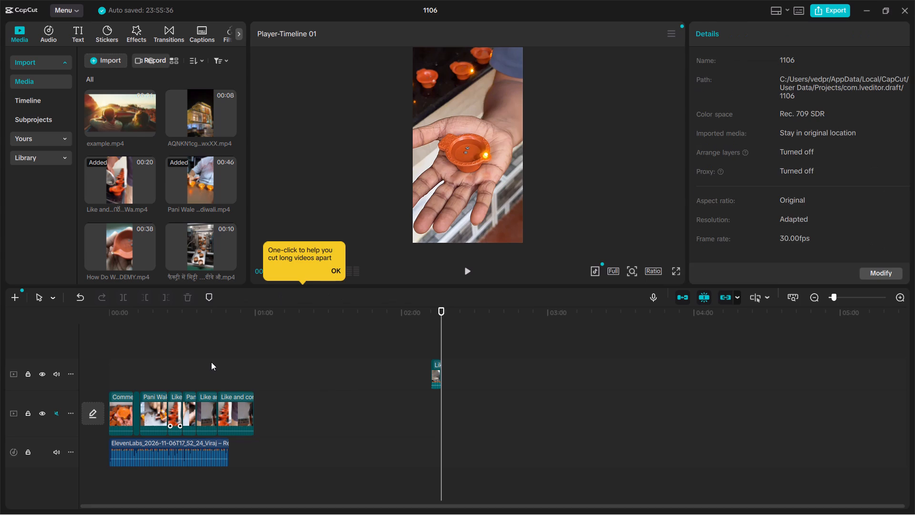
pyautogui.click(466, 268)
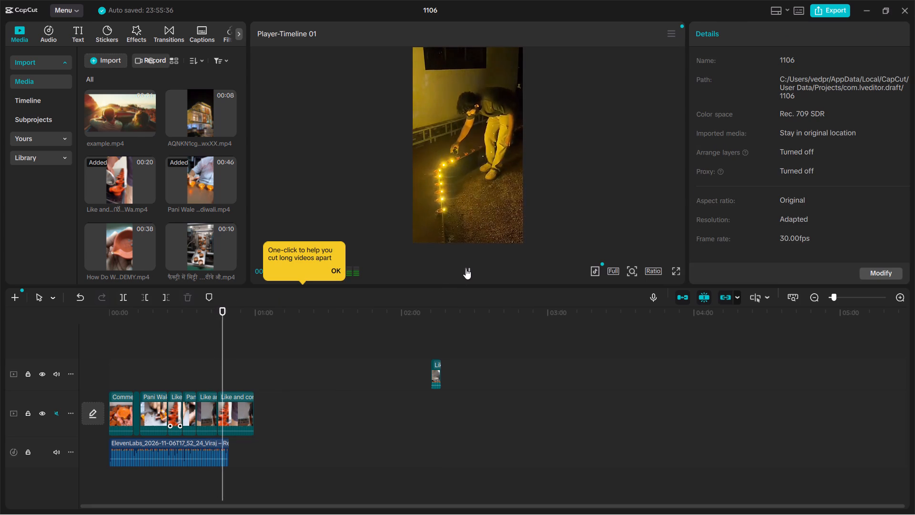
pyautogui.click(466, 268)
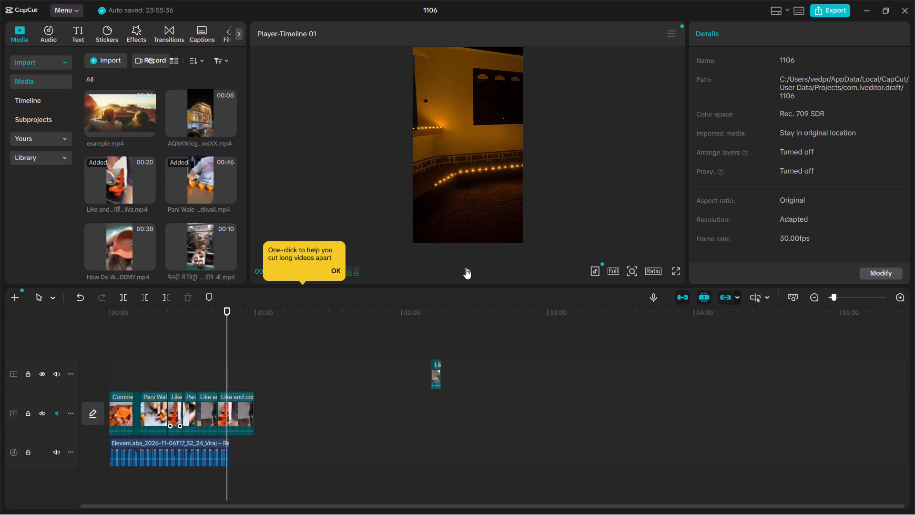
pyautogui.click(466, 268)
pyautogui.click(466, 268)
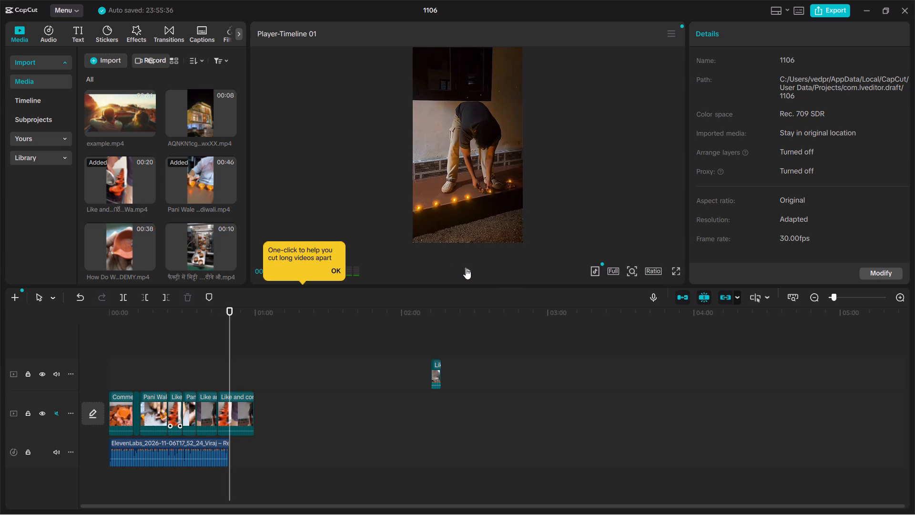
# Trim the end of the last "Like and comment" clip on the main track to about 00:00:50:01, just past the voice-over's end.
pyautogui.click(466, 268)
pyautogui.click(466, 268)
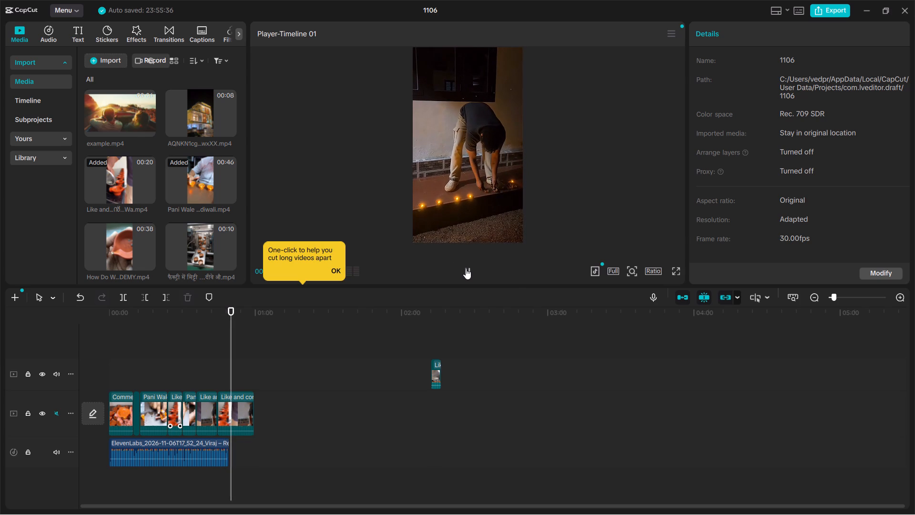
pyautogui.click(245, 397)
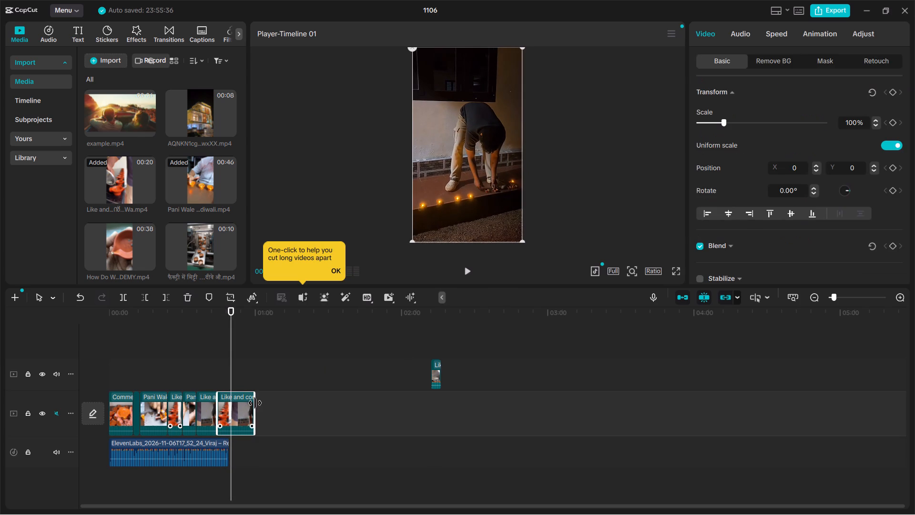
pyautogui.moveTo(255, 403); pyautogui.dragTo(236, 409)
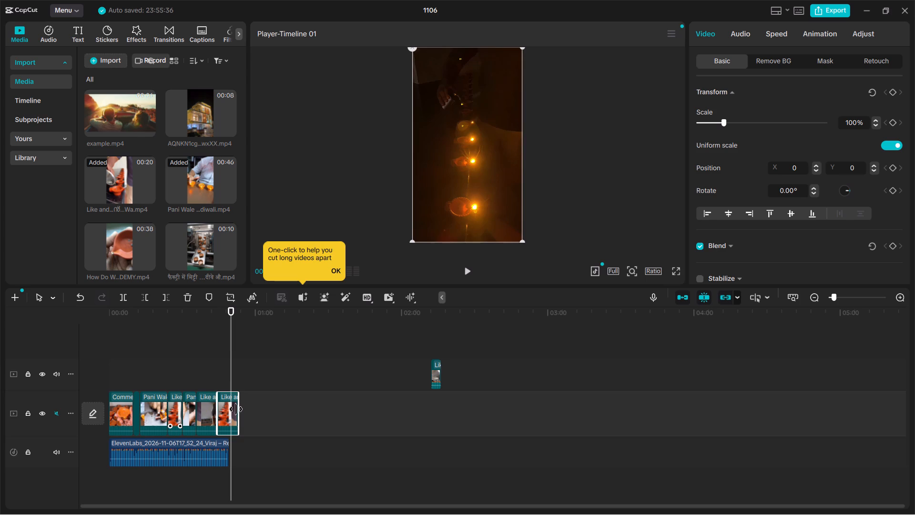
pyautogui.moveTo(236, 409); pyautogui.dragTo(231, 413)
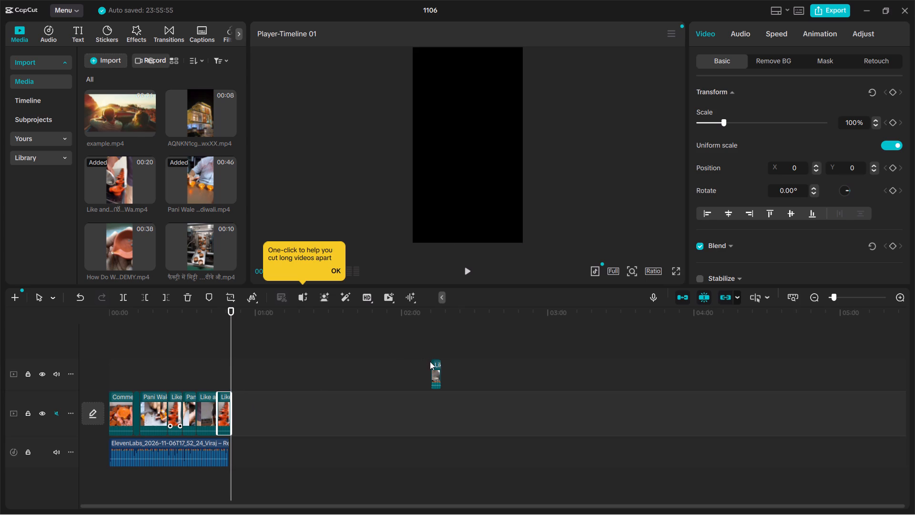
# Delete the leftover "Like and comment" piece from the second track.
pyautogui.click(432, 367)
pyautogui.press('BackSpace')
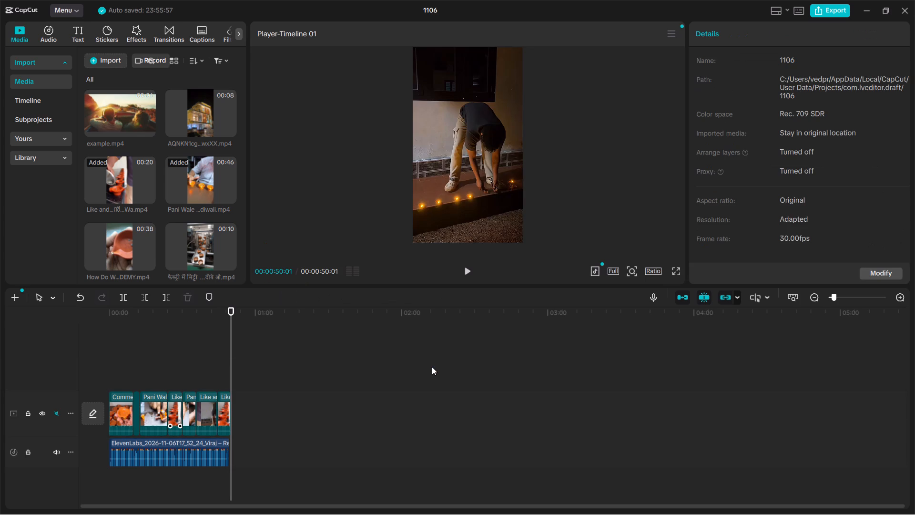
# Play the whole edit from the beginning at 00:00:00:00 to review it.
pyautogui.moveTo(234, 312); pyautogui.dragTo(83, 360)
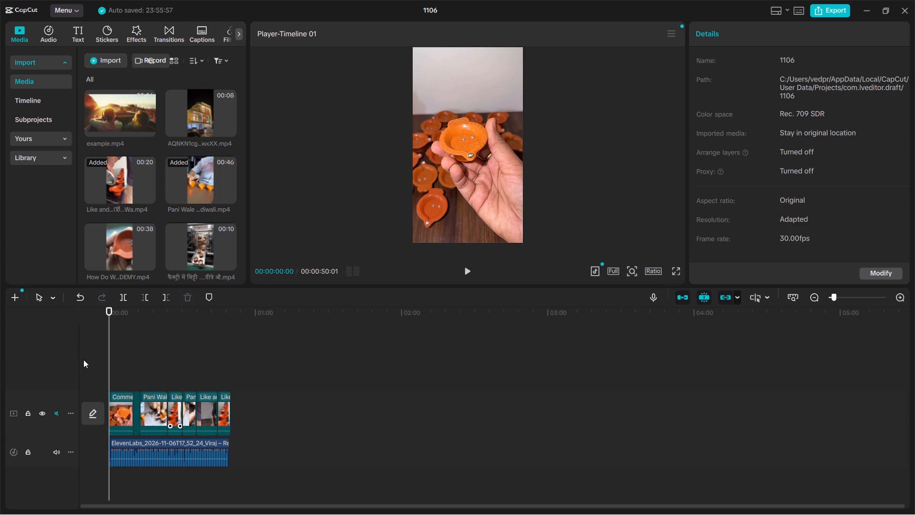
pyautogui.click(469, 267)
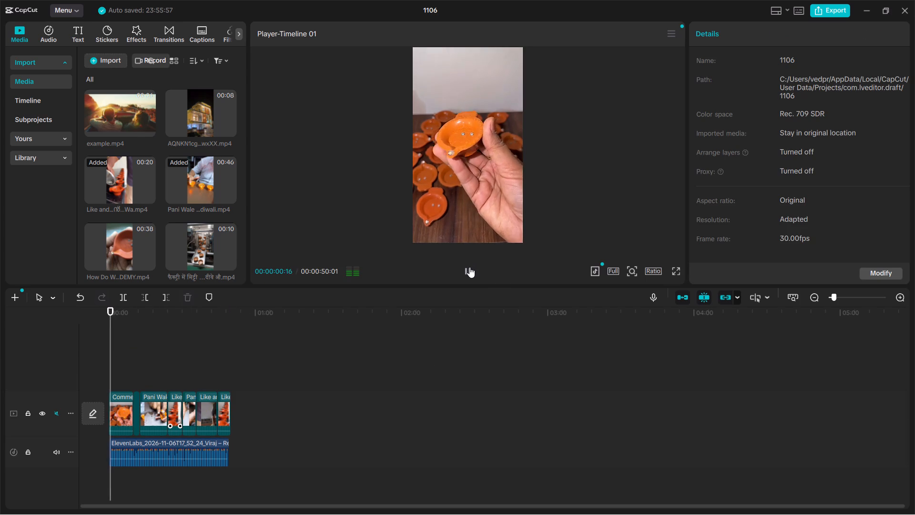
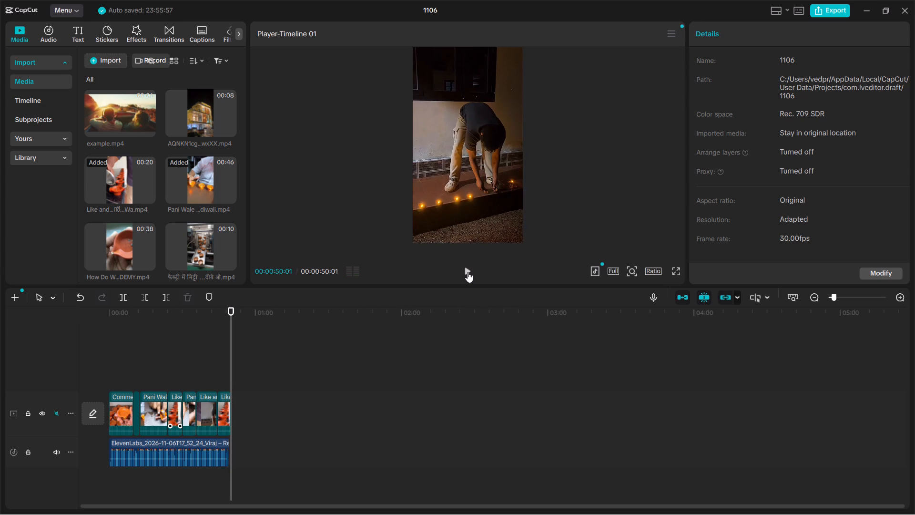
# Export the video as 1106 in mp4 format at 1080P and 30fps to the Downloads folder.
pyautogui.click(827, 14)
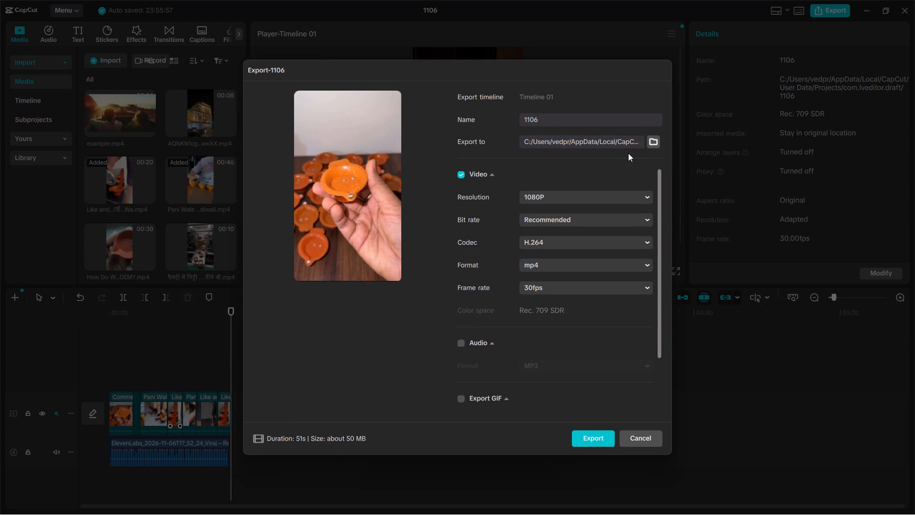
pyautogui.click(649, 146)
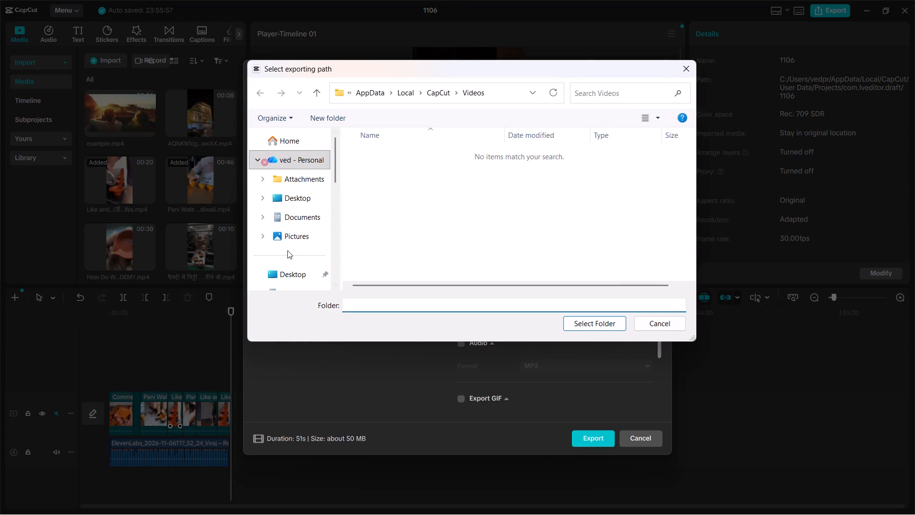
pyautogui.scroll(-1, 281, 250)
pyautogui.click(292, 268)
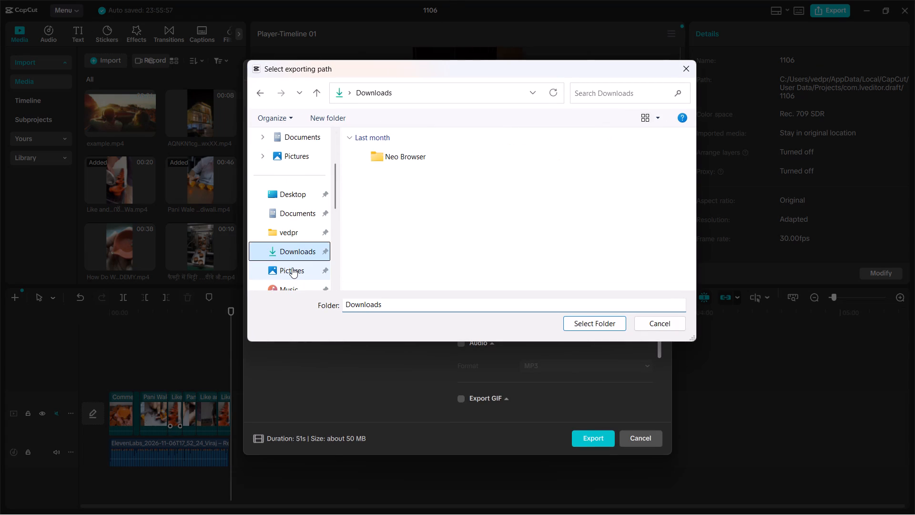
pyautogui.click(601, 321)
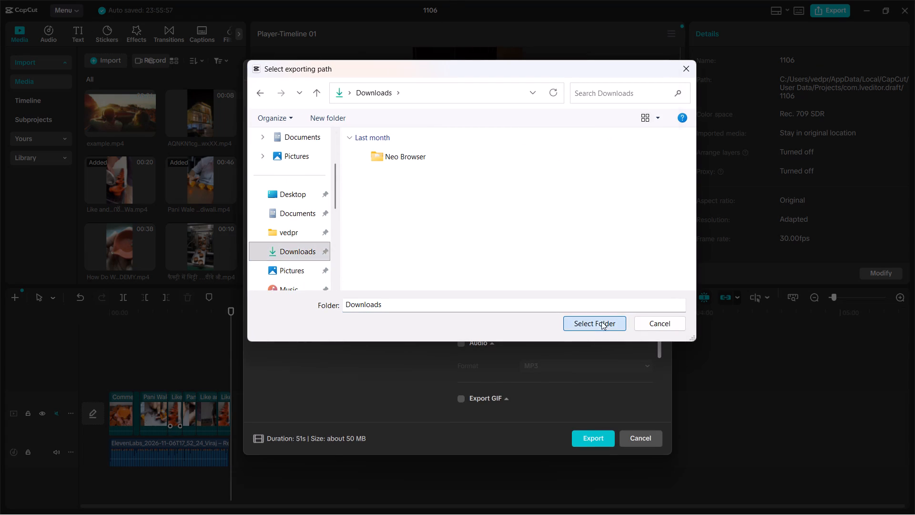
pyautogui.click(595, 445)
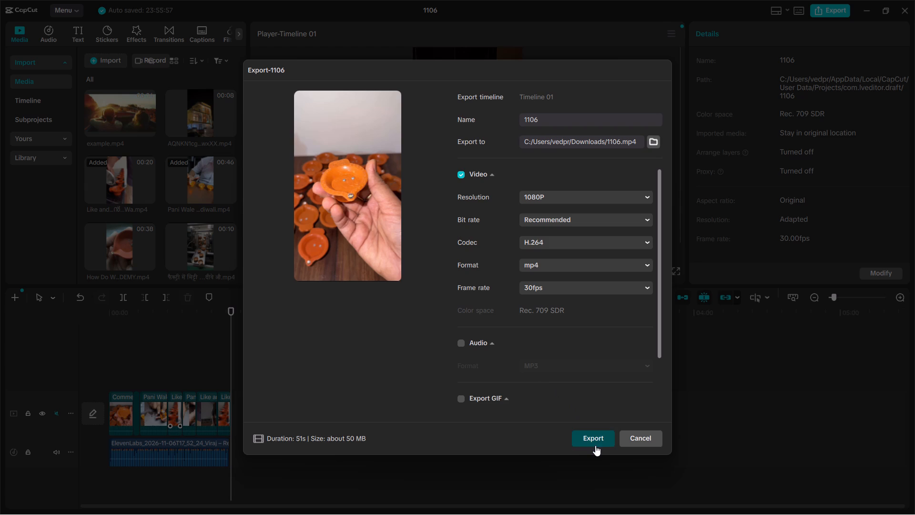
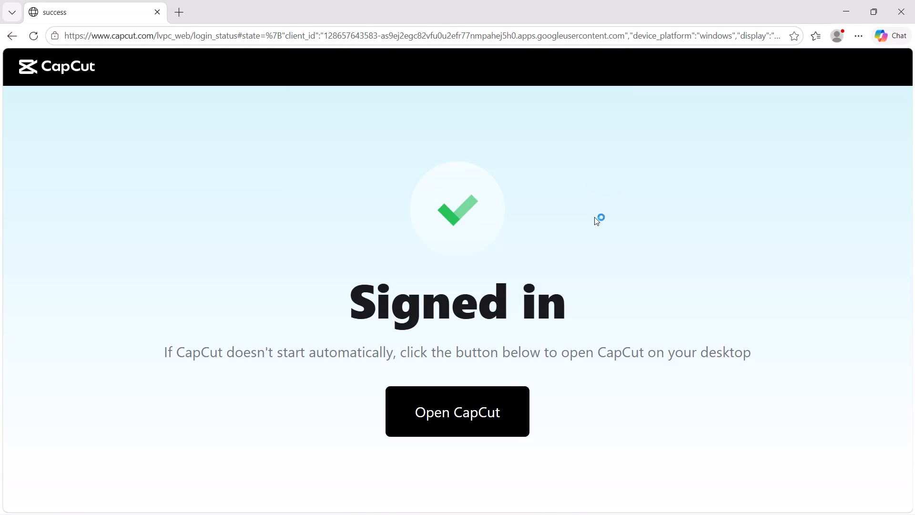
# Return to CapCut from the signed-in page in the browser and dismiss the sign-in window over the export settings.
pyautogui.click(438, 402)
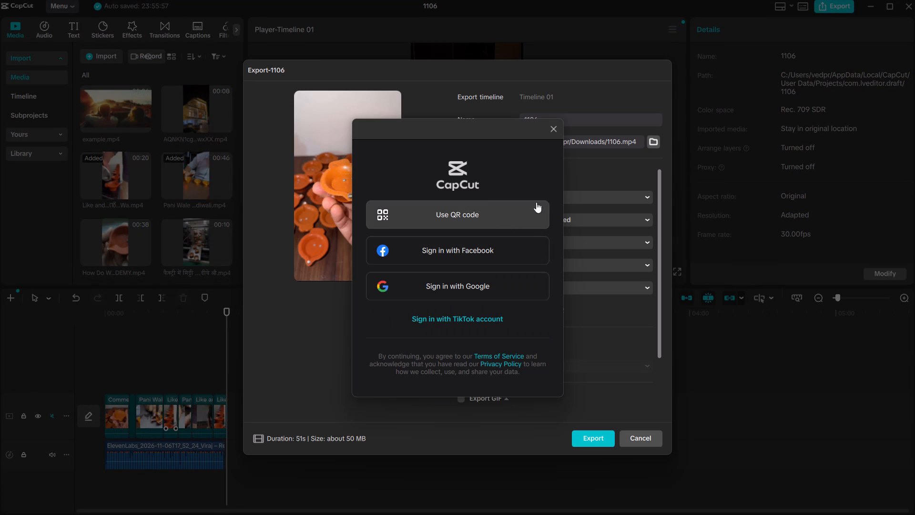
pyautogui.click(551, 134)
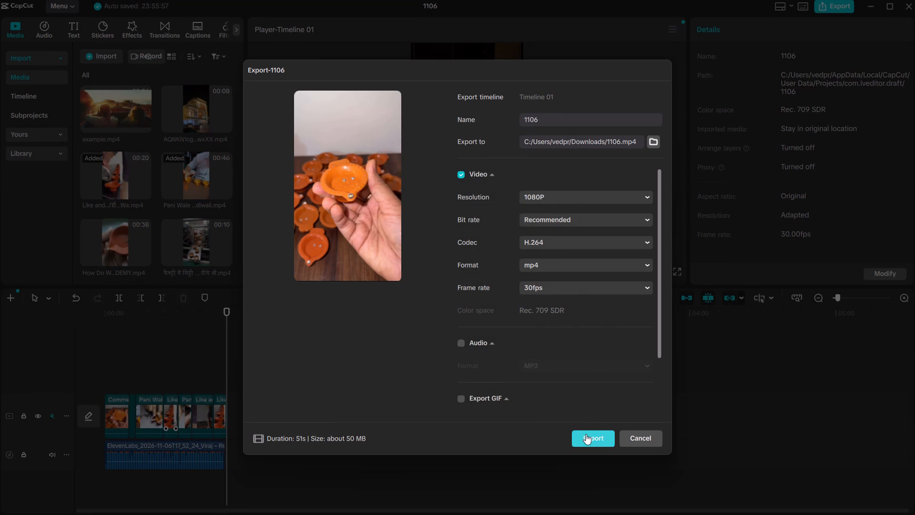